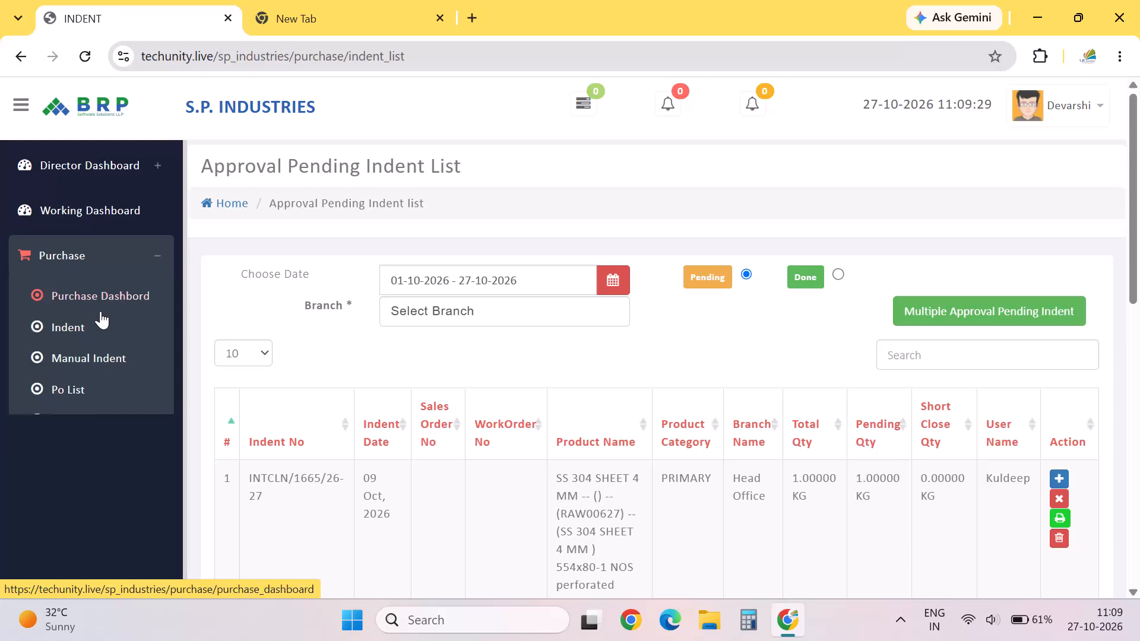
# Open the Indent page of the Purchase module to view the approval pending indent list.
pyautogui.click(93, 325)
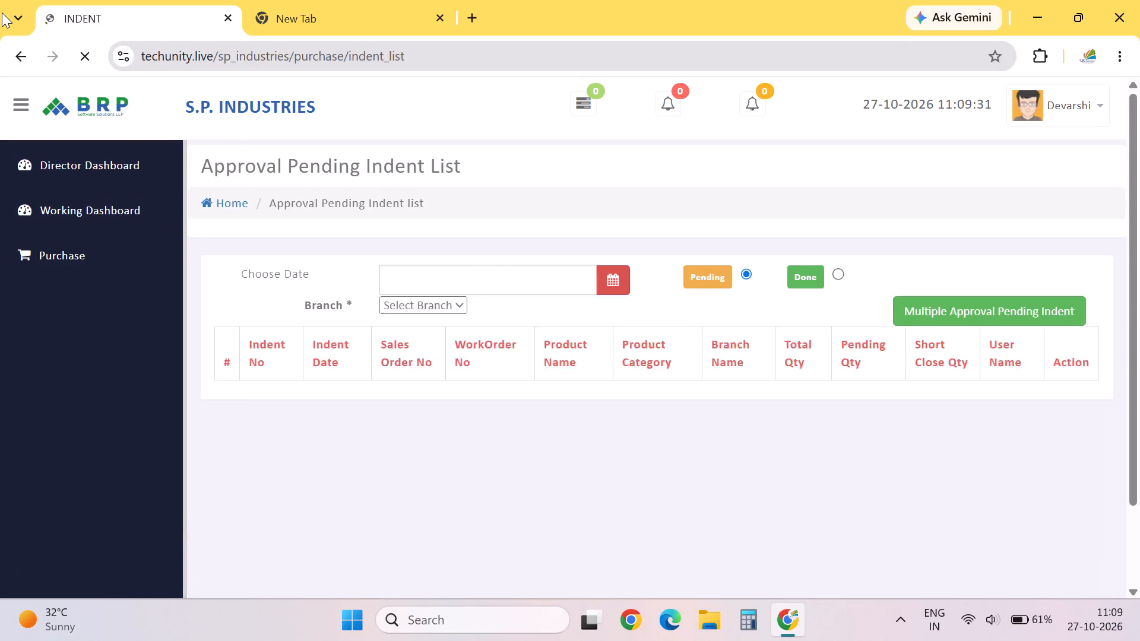
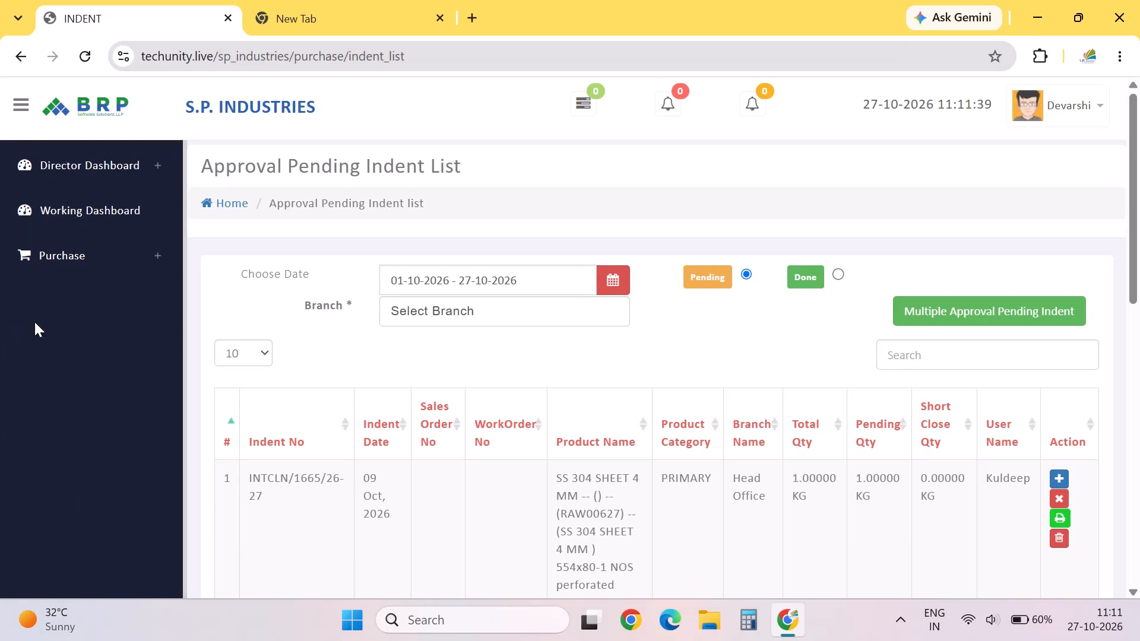
# Open the Purchase Order list of the Purchase module.
pyautogui.click(74, 268)
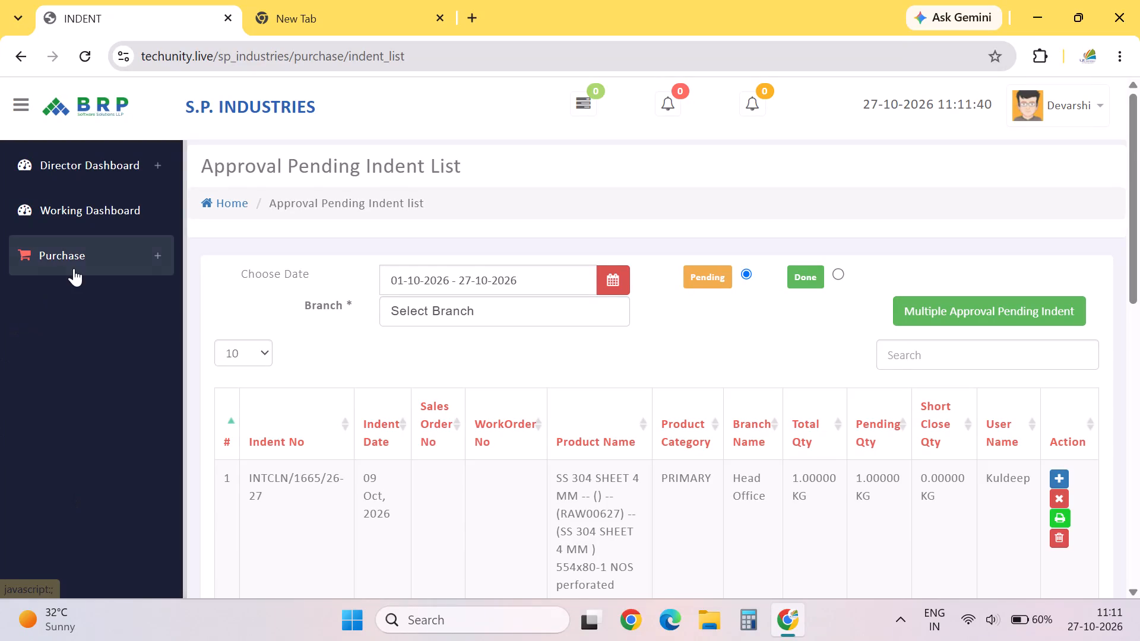
pyautogui.click(87, 372)
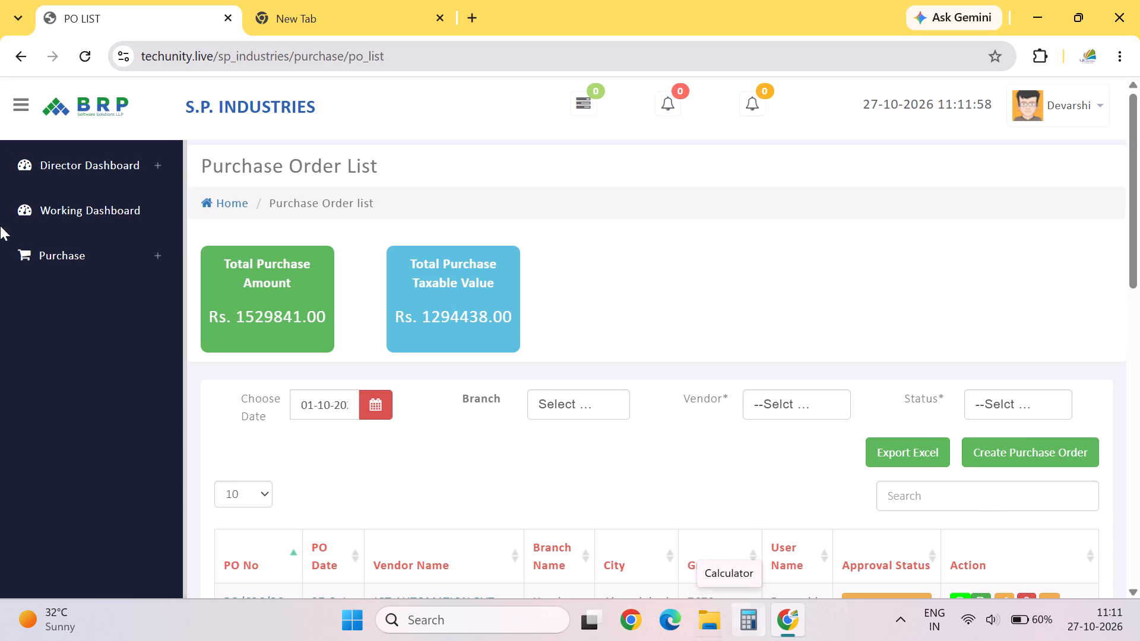
# Search the purchase order list for "inter" and open International Bearing Center's order PO/616/26-27 for editing.
pyautogui.moveTo(1139, 254); pyautogui.dragTo(1119, 343)
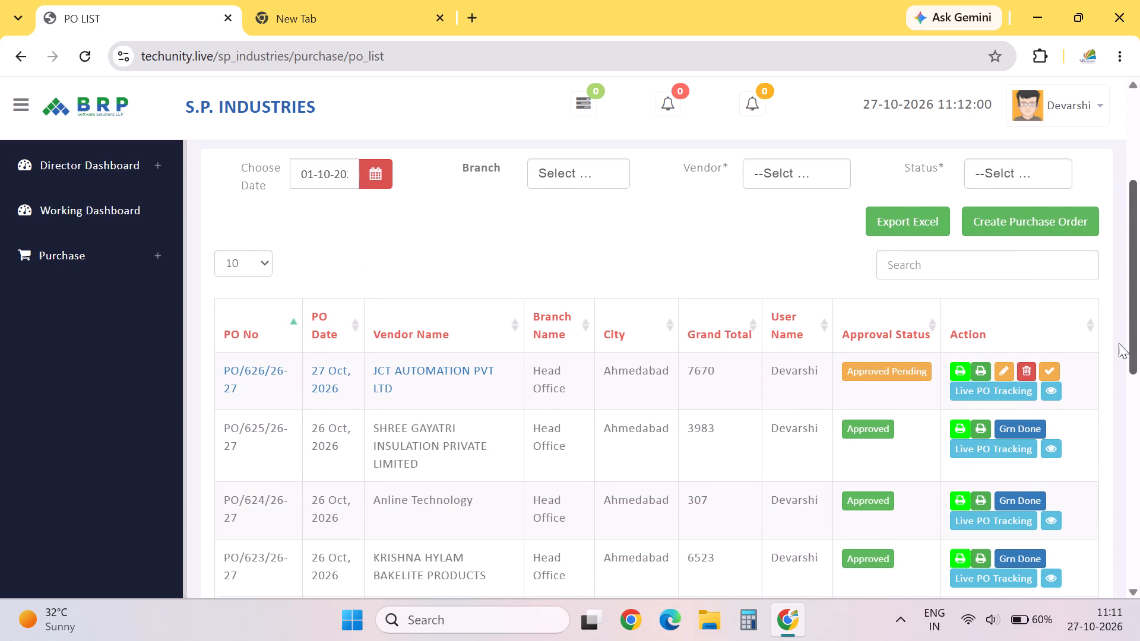
pyautogui.moveTo(1119, 343); pyautogui.dragTo(1126, 341)
pyautogui.click(943, 272)
pyautogui.write('inter')
pyautogui.press('Return')
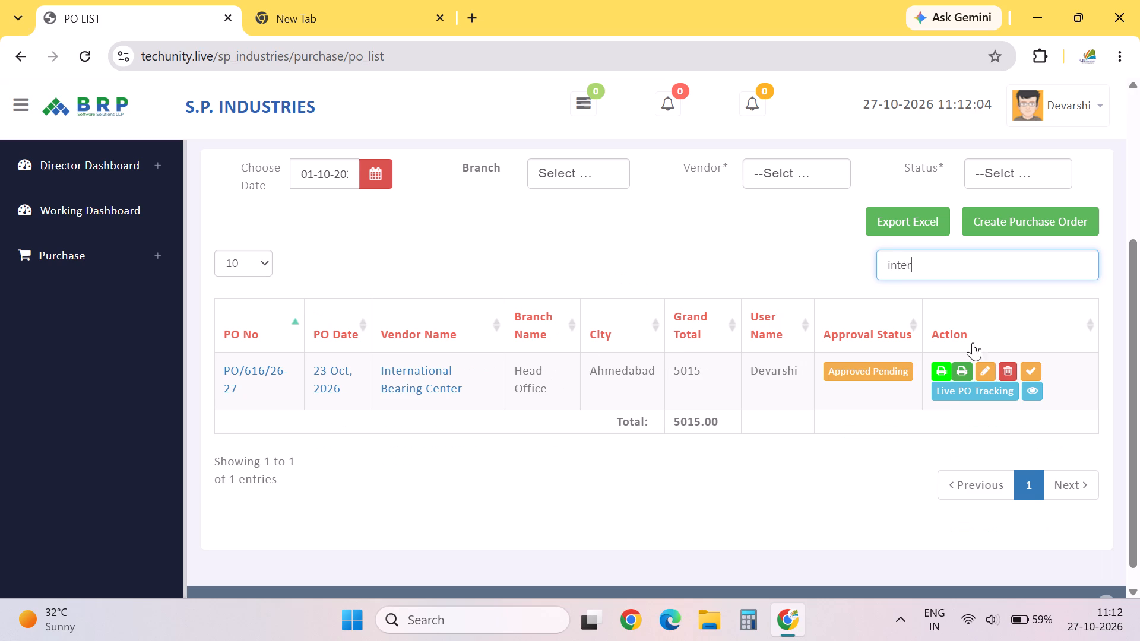
pyautogui.click(987, 358)
pyautogui.click(981, 372)
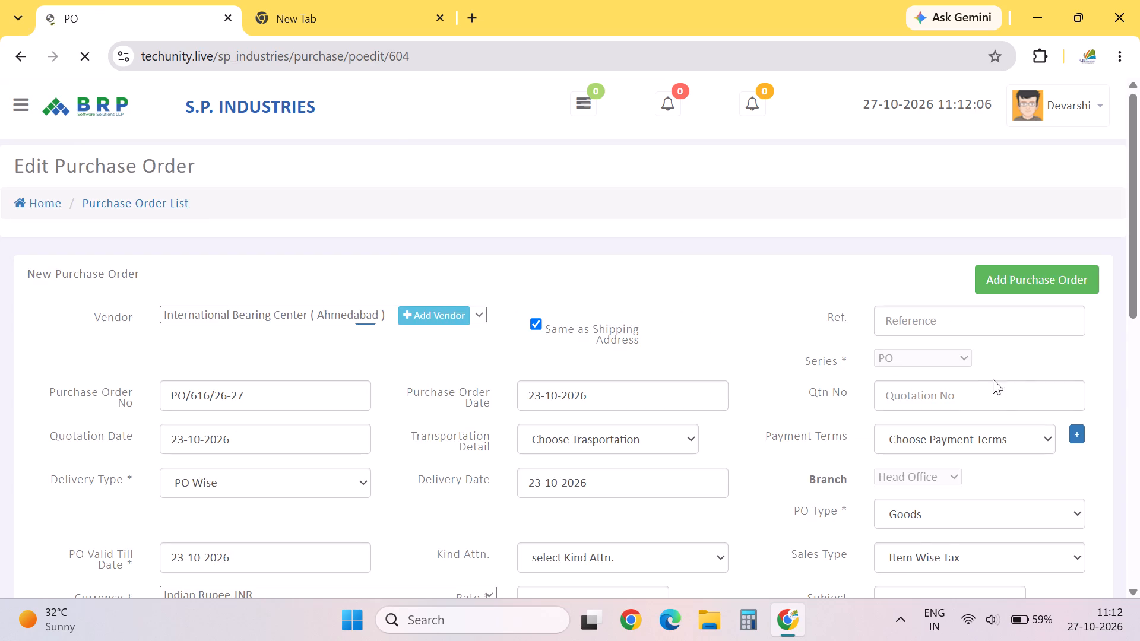
# Search the order's item product list for "uct" and select UCT 205 (FPA00394) for the new item line.
pyautogui.moveTo(1139, 236); pyautogui.dragTo(1139, 251)
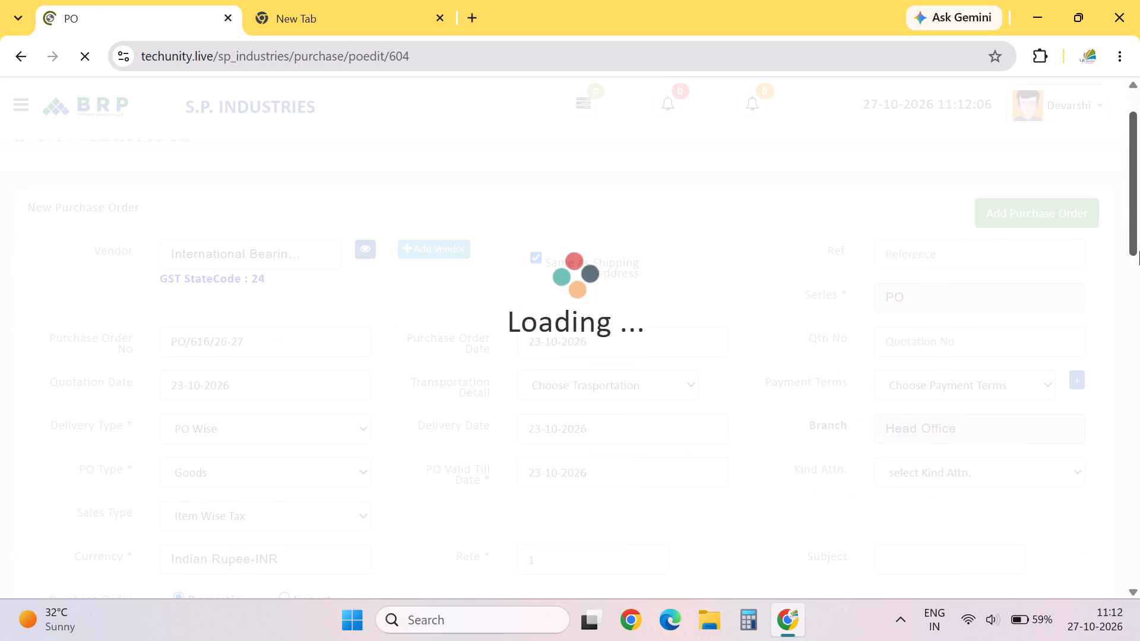
pyautogui.moveTo(1139, 251); pyautogui.dragTo(1139, 383)
pyautogui.click(324, 335)
pyautogui.write('uct')
pyautogui.press('Down')
pyautogui.press('Down')
pyautogui.press('Down')
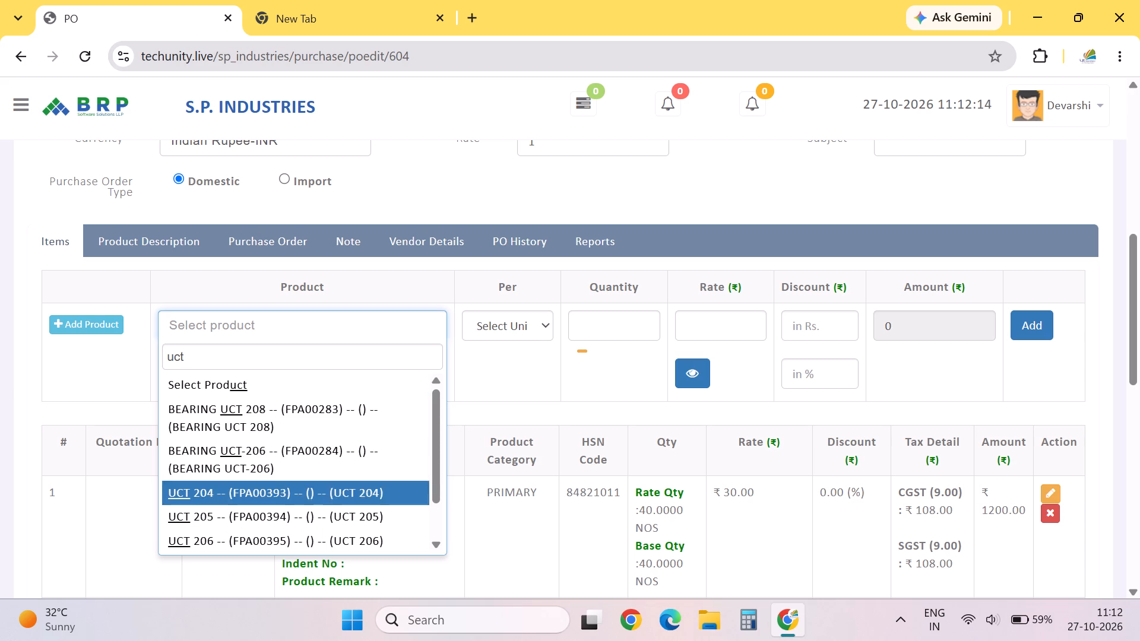
pyautogui.press('Down')
pyautogui.press('Down')
pyautogui.press('Down')
pyautogui.press('Down')
pyautogui.press('Down')
pyautogui.press('Down')
pyautogui.press('Down')
pyautogui.press('Down')
pyautogui.press('Down')
pyautogui.press('Up')
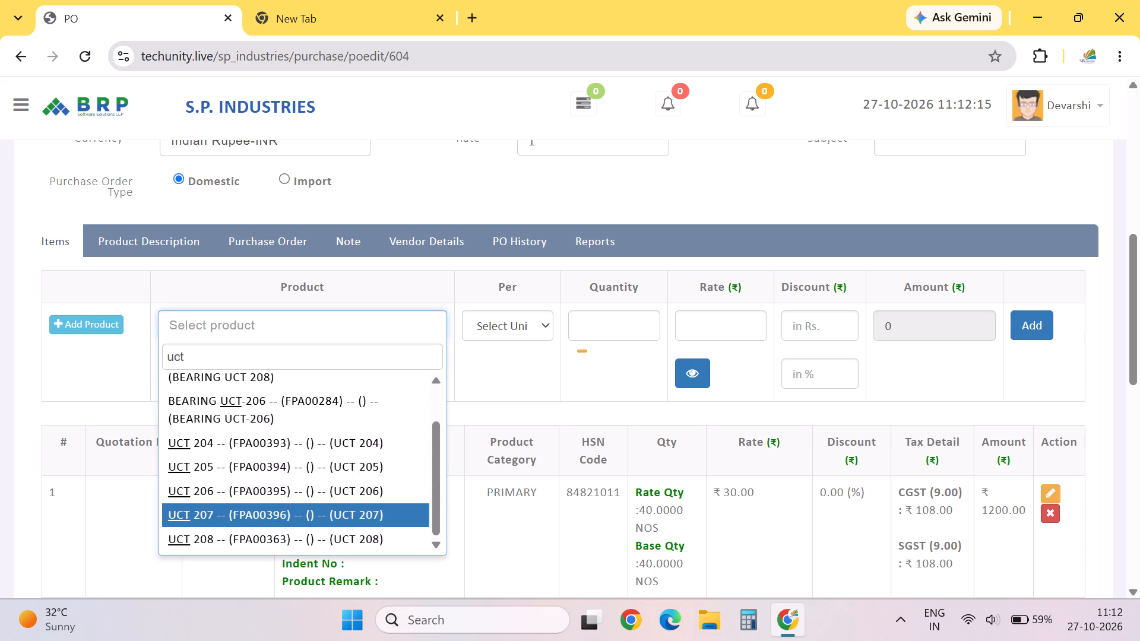
pyautogui.press('Up')
pyautogui.press('Up')
pyautogui.press('Down')
pyautogui.press('Up')
pyautogui.press('Return')
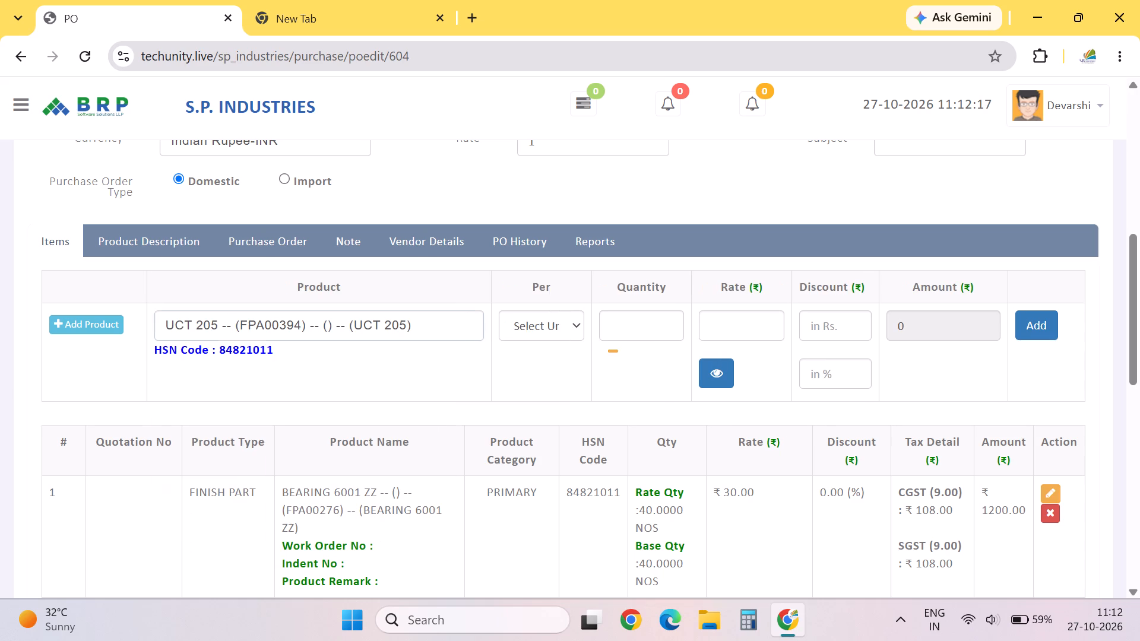
# Enter "SS FOOD GRADE" as the product description of the UCT 205 item.
pyautogui.click(135, 231)
pyautogui.click(207, 481)
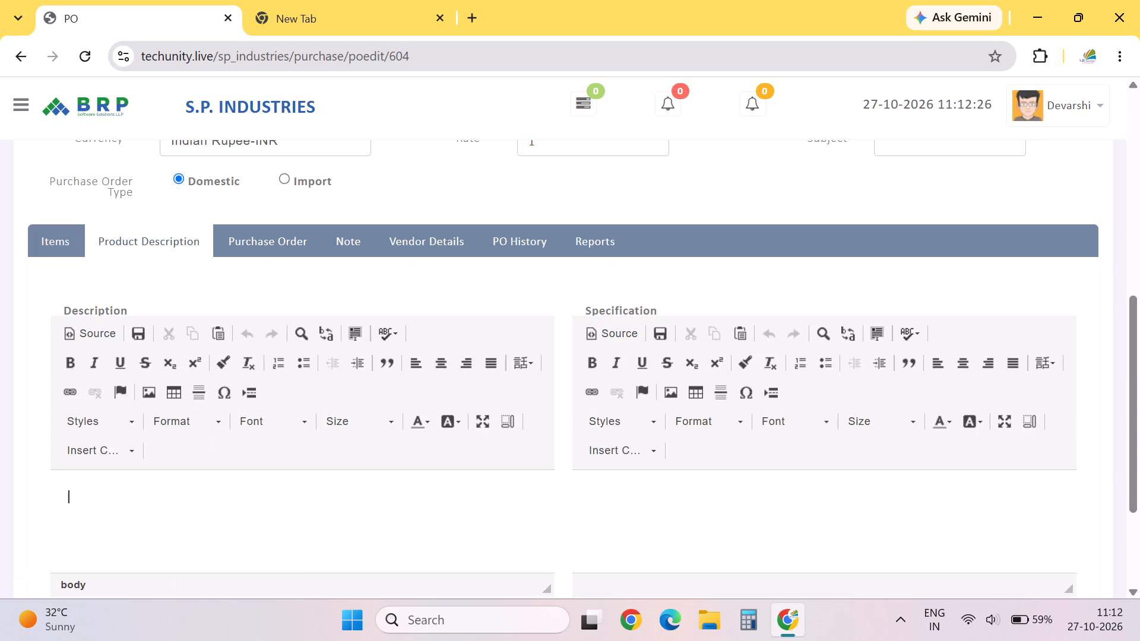
pyautogui.write('ss')
pyautogui.press('space')
pyautogui.press('BackSpace')
pyautogui.press('BackSpace')
pyautogui.press('BackSpace')
pyautogui.press('BackSpace')
pyautogui.write('SS')
pyautogui.press('space')
pyautogui.write('FOO')
pyautogui.write('D GRADE')
# Set the UCT 205 quantity to 12 and add the item to the purchase order.
pyautogui.click(58, 264)
pyautogui.click(69, 246)
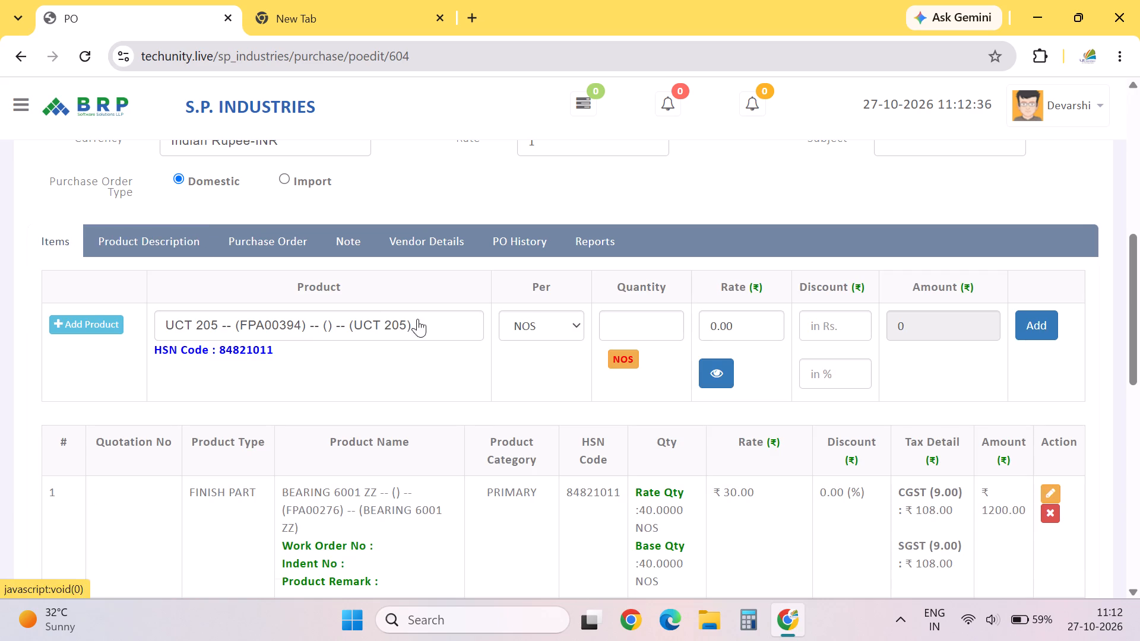
pyautogui.click(657, 336)
pyautogui.write('12')
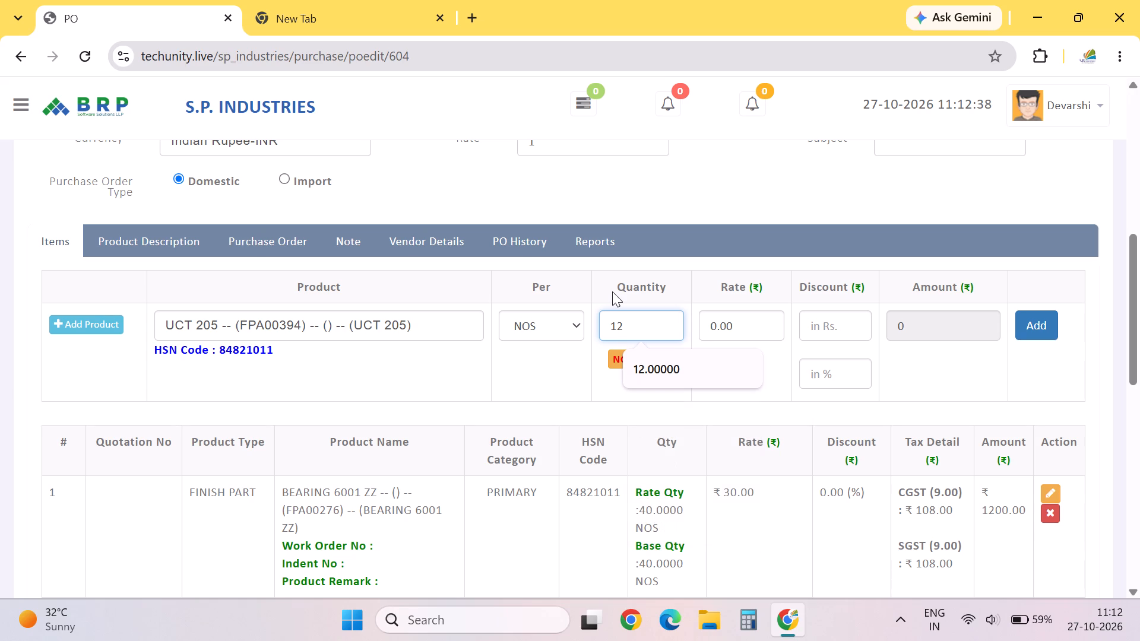
pyautogui.click(1037, 325)
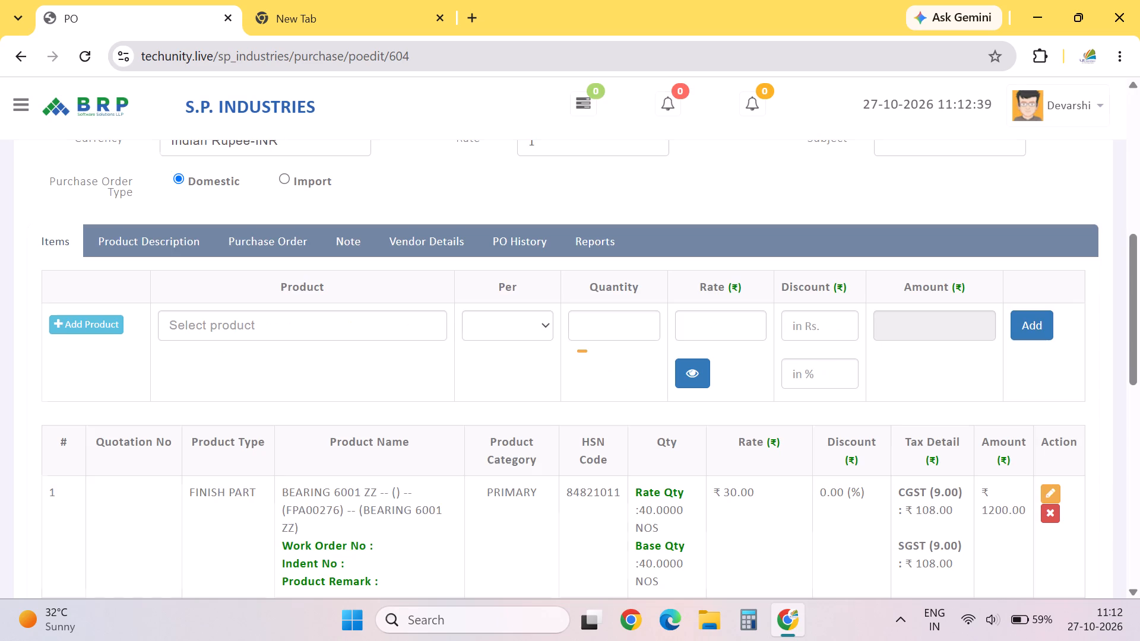
# Search the product list of the new item line for UCF and for 205.
pyautogui.click(308, 339)
pyautogui.press('u')
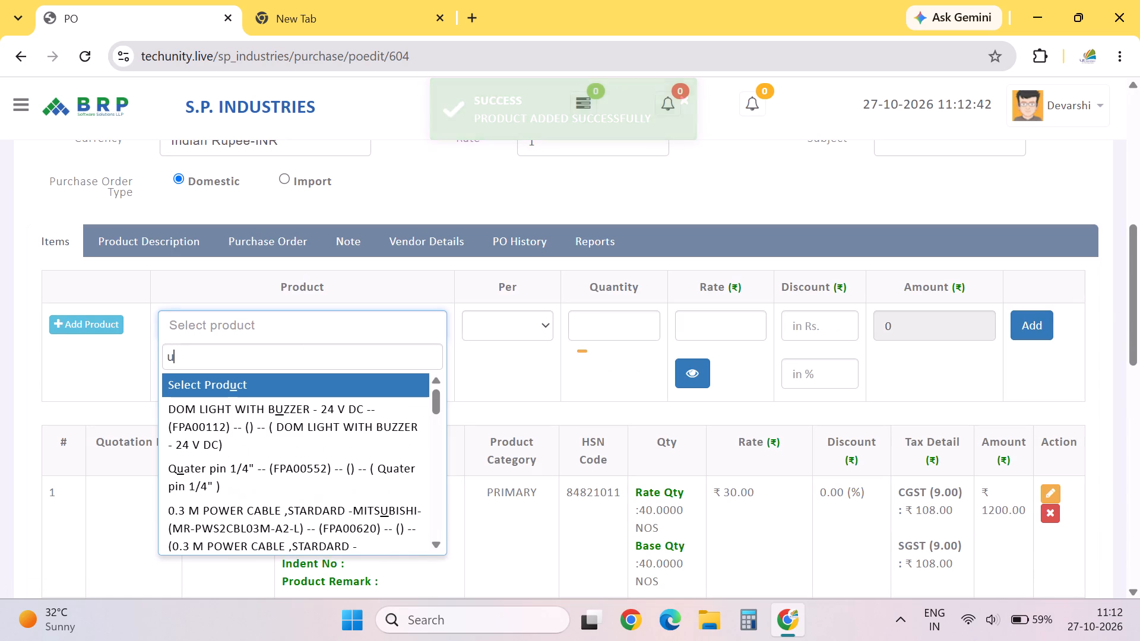
pyautogui.press('BackSpace')
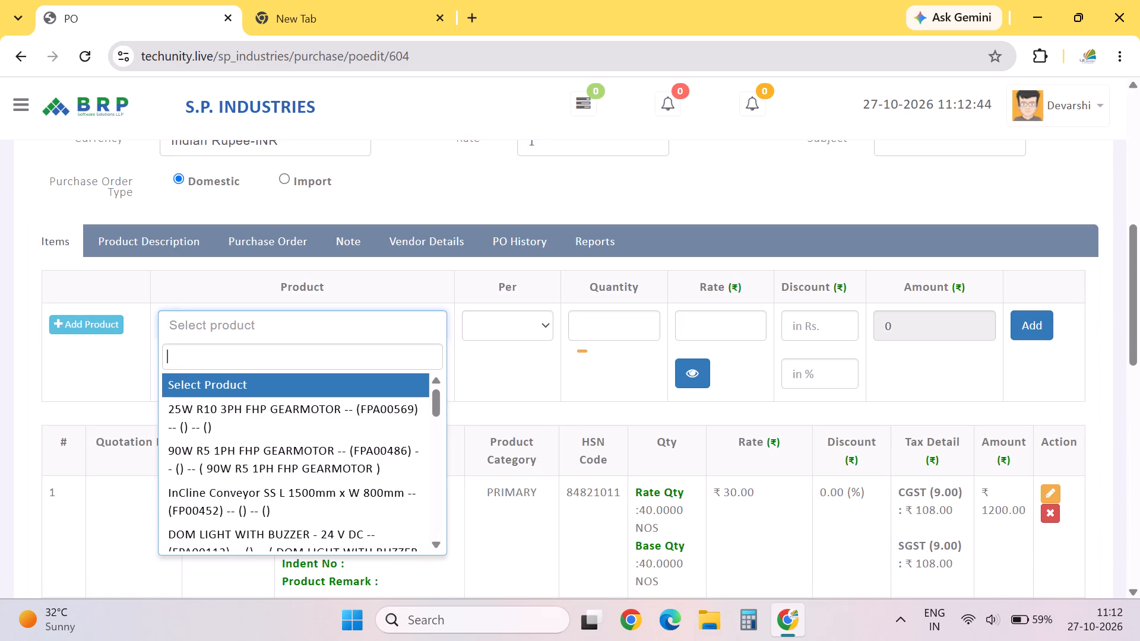
pyautogui.write('UCF')
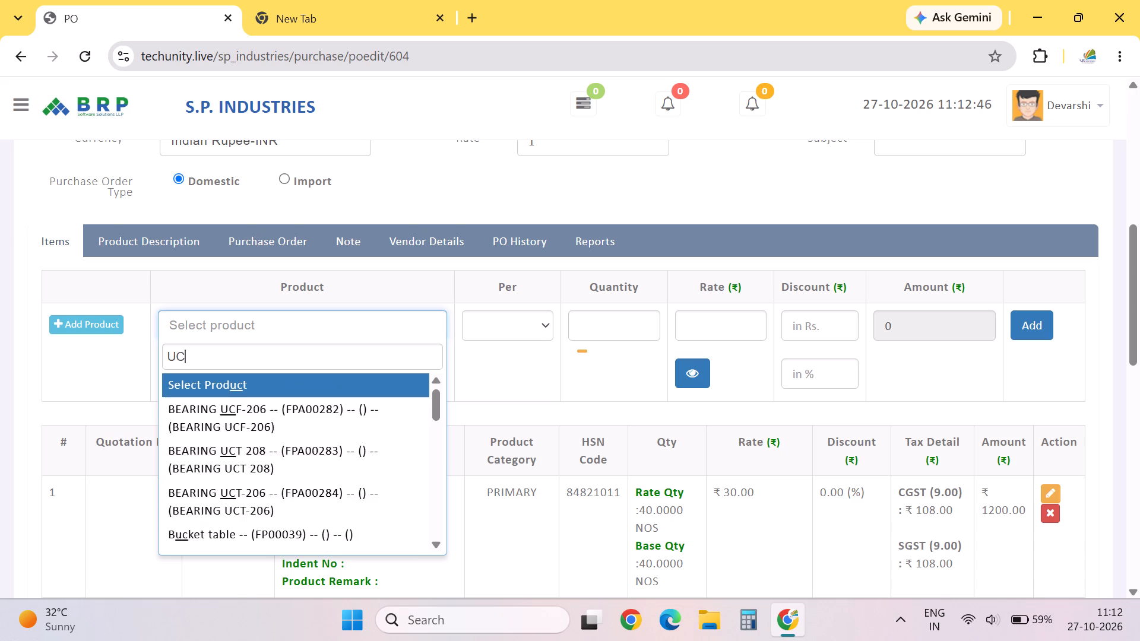
pyautogui.press('BackSpace')
pyautogui.press('BackSpace')
pyautogui.press('BackSpace')
pyautogui.write('205')
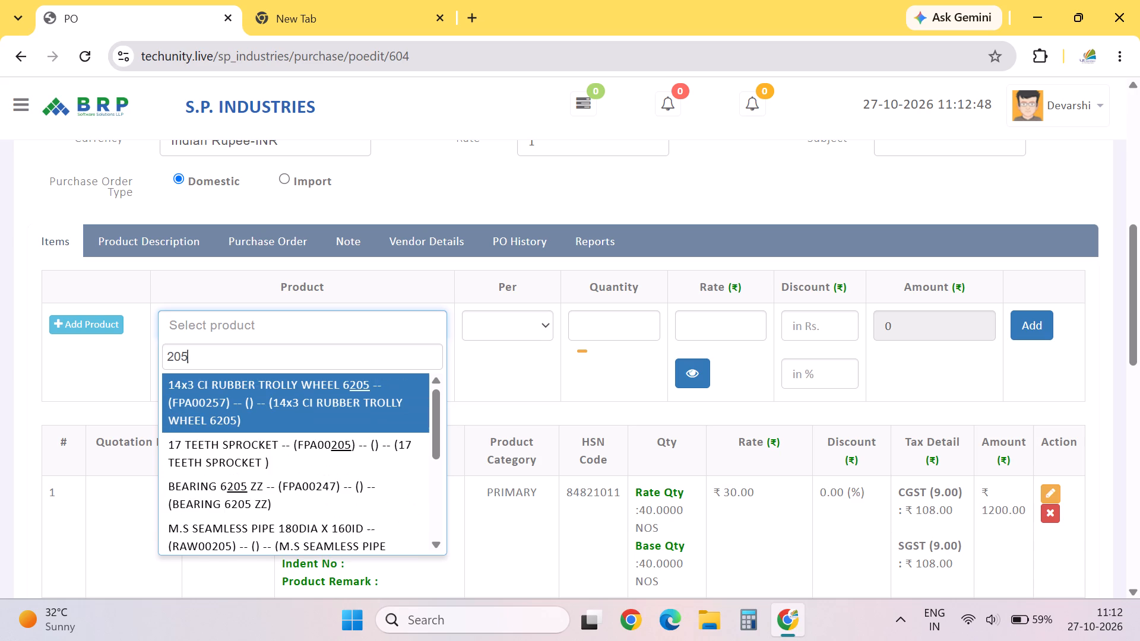
pyautogui.press('Down')
pyautogui.press('Down')
pyautogui.press('Down')
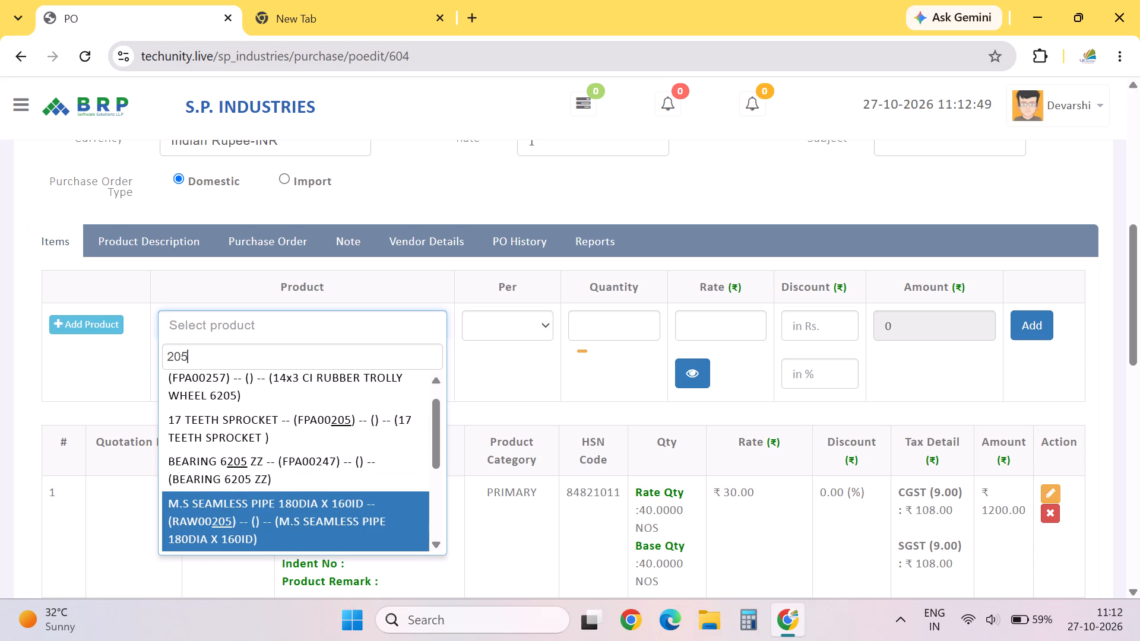
# Search the product list for UCF and go through the UCF bearings to the UCF 205 (FPA00385) entry for the next item line.
pyautogui.press('BackSpace')
pyautogui.press('BackSpace')
pyautogui.press('BackSpace')
pyautogui.press('BackSpace')
pyautogui.write('UCT')
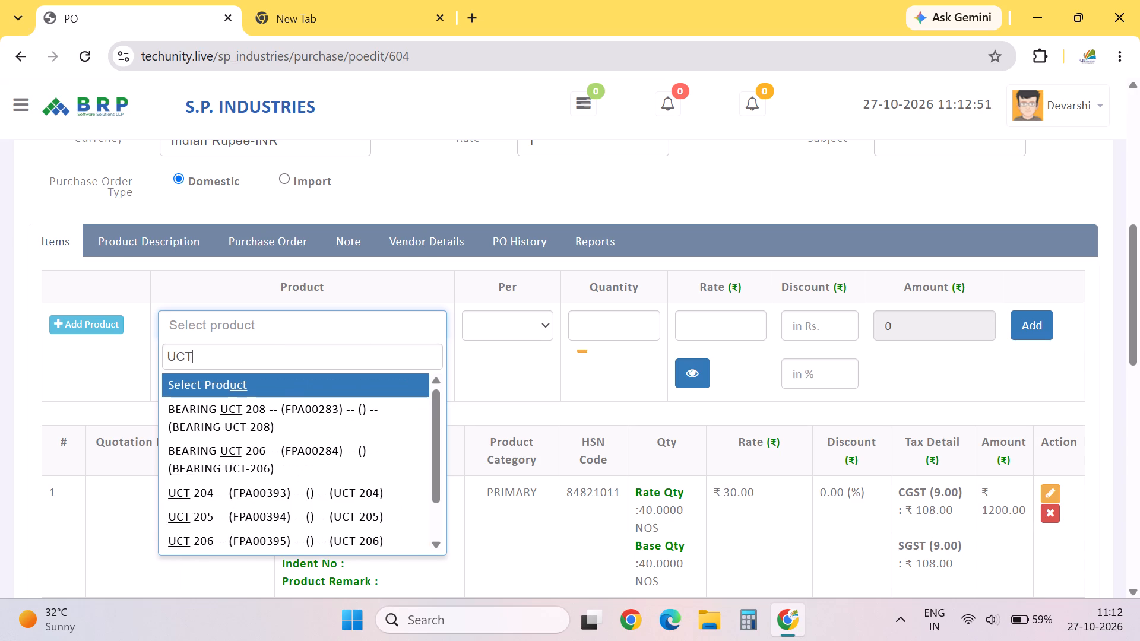
pyautogui.press('BackSpace')
pyautogui.press('f')
pyautogui.press('Down')
pyautogui.press('Down')
pyautogui.press('Up')
pyautogui.press('Down')
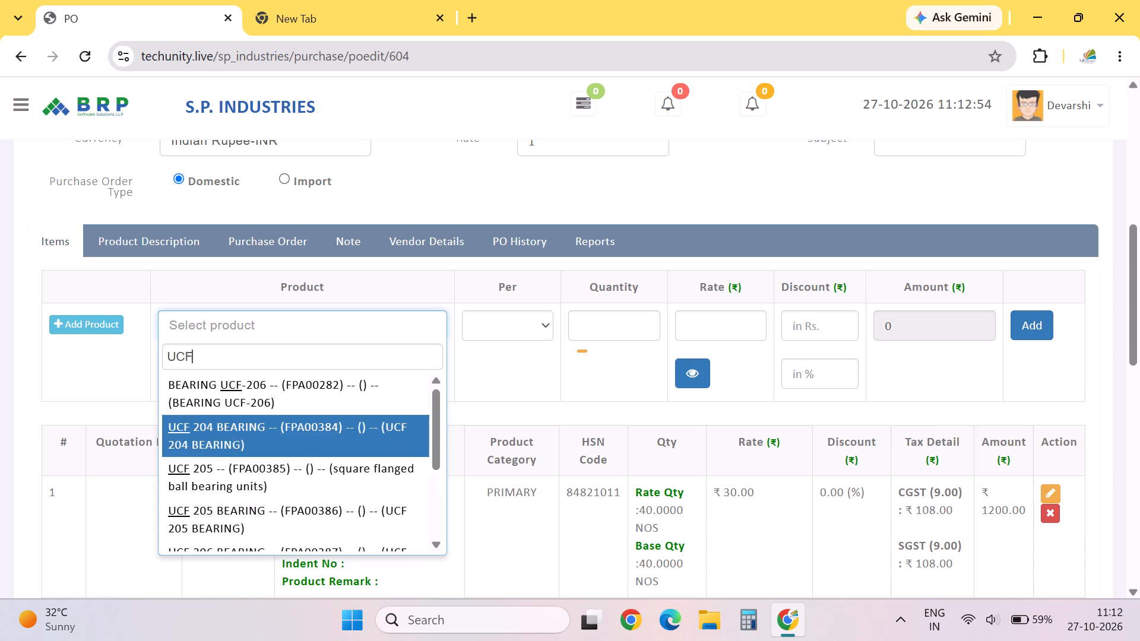
pyautogui.press('Up')
pyautogui.press('Down')
pyautogui.press('Down')
pyautogui.press('Up')
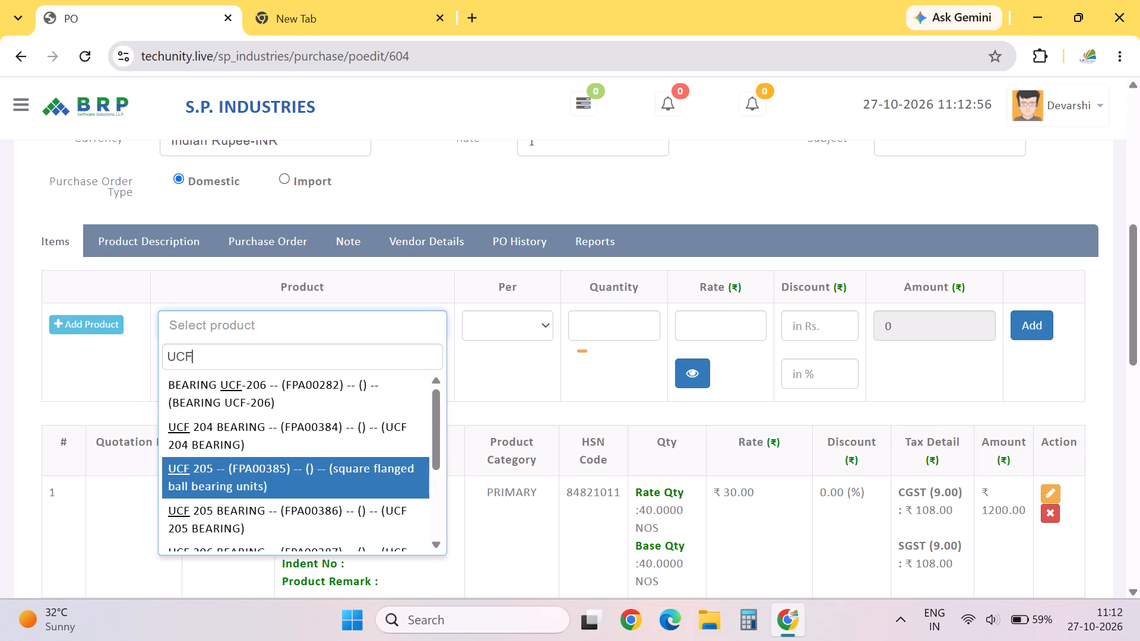
pyautogui.press('Up')
pyautogui.press('Up')
pyautogui.press('Up')
pyautogui.press('Down')
pyautogui.press('Up')
pyautogui.press('Down')
pyautogui.press('Down')
pyautogui.press('Down')
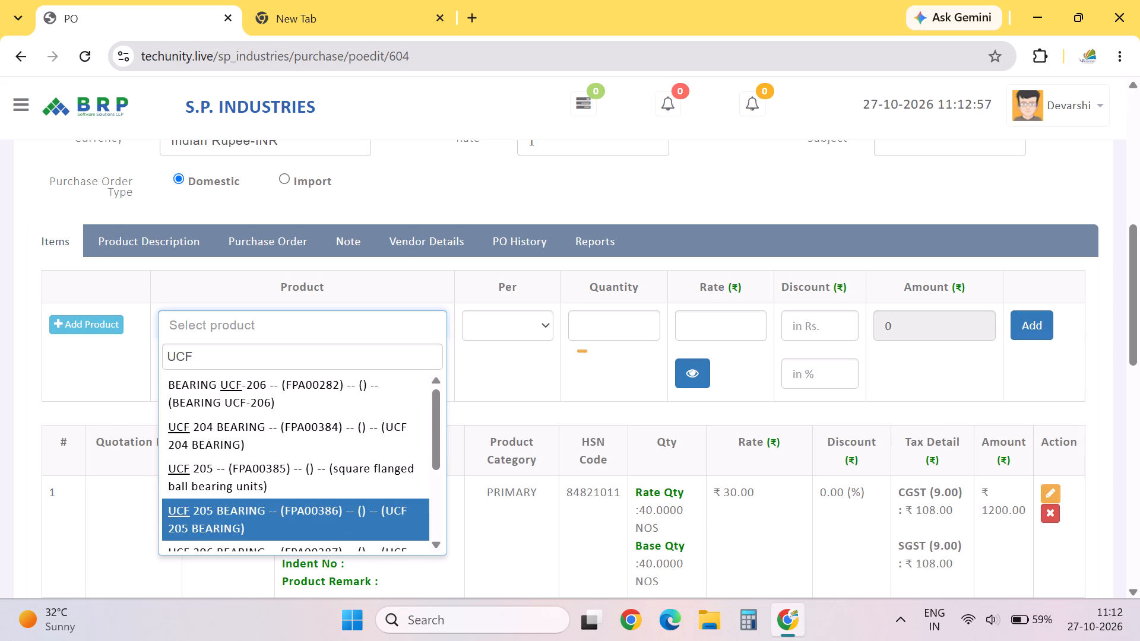
pyautogui.press('Down')
pyautogui.press('Up')
pyautogui.press('Down')
pyautogui.press('Down')
pyautogui.press('Down')
pyautogui.press('Down')
pyautogui.press('Down')
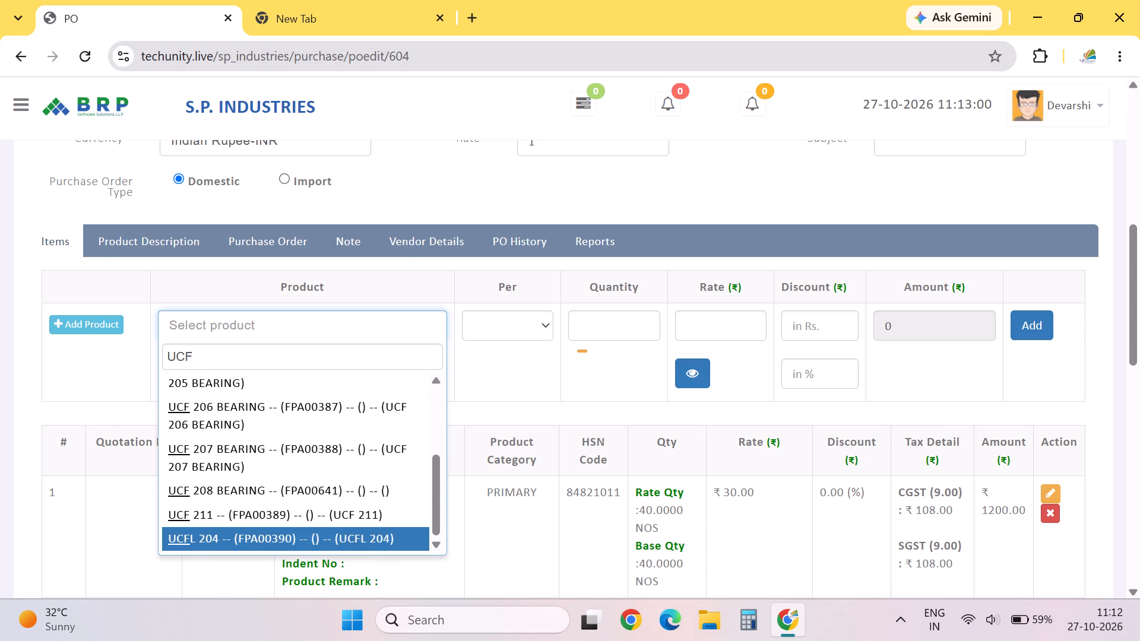
pyautogui.press('Down')
pyautogui.press('Down')
pyautogui.press('Up')
pyautogui.press('Up')
pyautogui.press('Up')
pyautogui.press('Up')
pyautogui.press('Up')
pyautogui.press('Up')
pyautogui.press('Up')
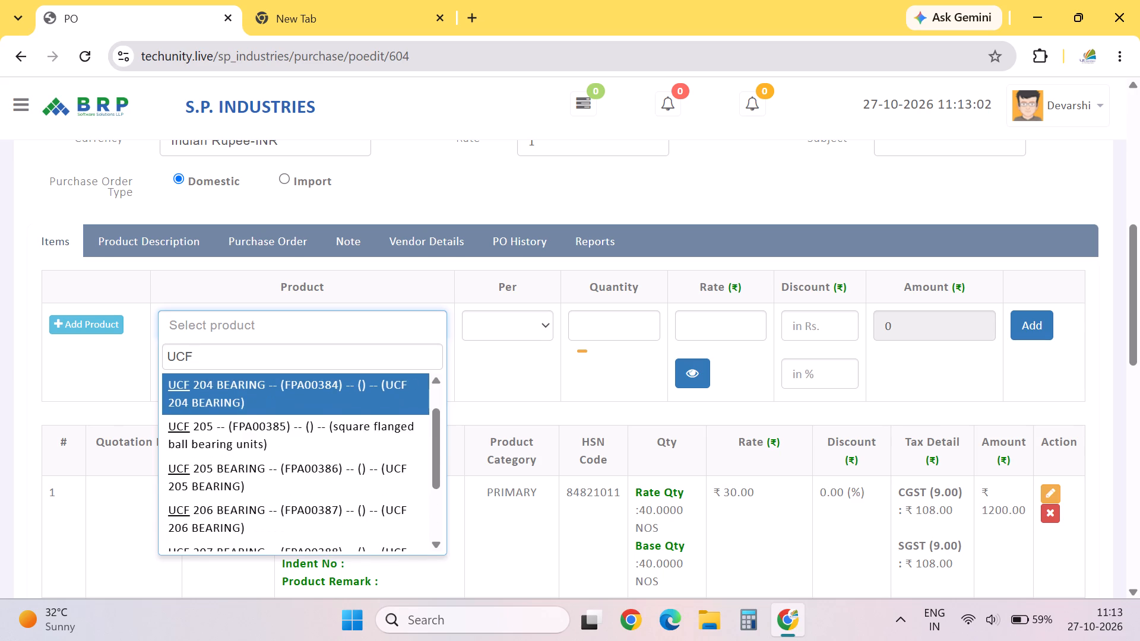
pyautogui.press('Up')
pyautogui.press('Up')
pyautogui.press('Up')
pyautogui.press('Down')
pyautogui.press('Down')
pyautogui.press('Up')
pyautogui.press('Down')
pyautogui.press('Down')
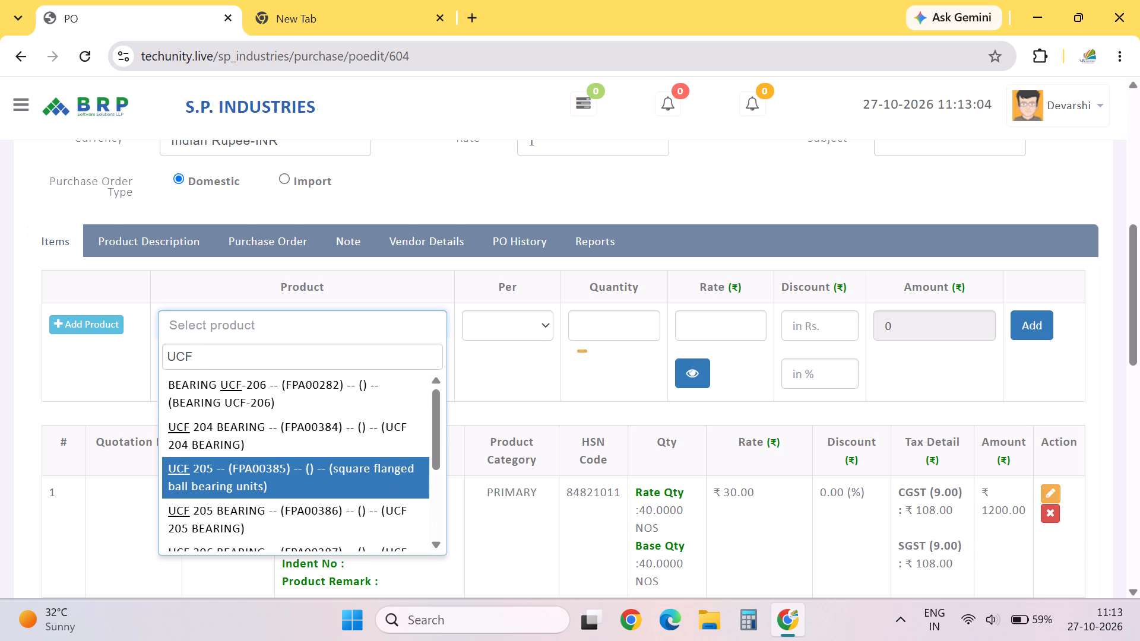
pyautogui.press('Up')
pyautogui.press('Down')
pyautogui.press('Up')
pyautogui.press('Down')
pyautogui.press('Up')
# Choose UCF 205 BEARING (FPA00386) as the product of the new item line.
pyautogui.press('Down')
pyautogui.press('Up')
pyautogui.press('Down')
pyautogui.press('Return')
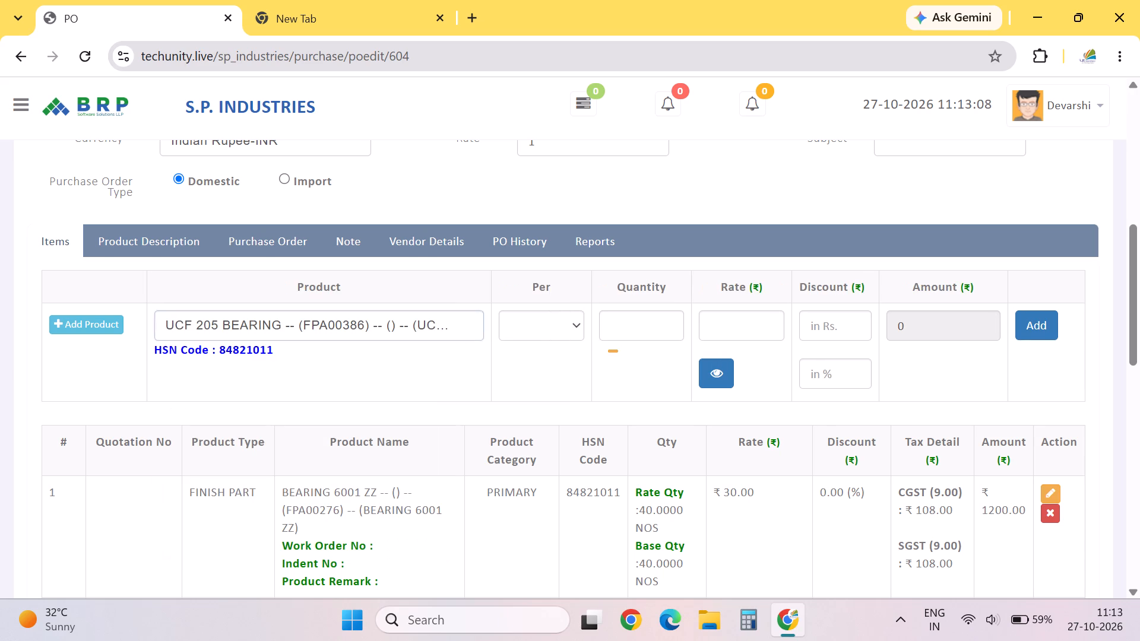
# Enter "SS FOOD GRADE" as the product description of the UCF 205 BEARING item.
pyautogui.click(131, 248)
pyautogui.click(140, 521)
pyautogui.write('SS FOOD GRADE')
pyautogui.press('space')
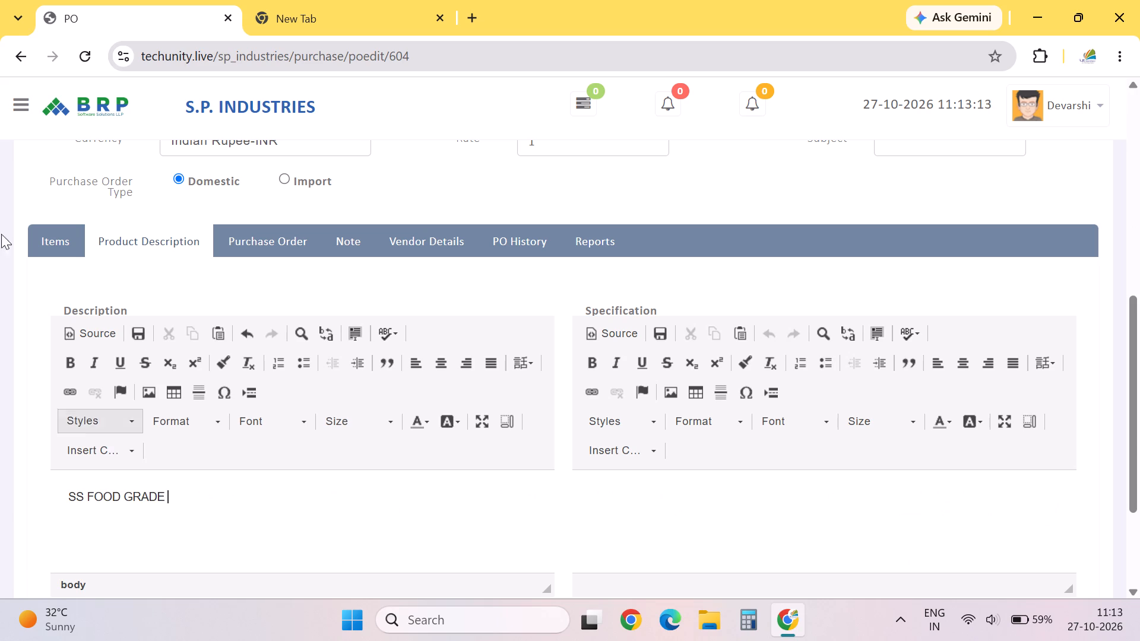
# Set the UCF 205 BEARING quantity to 12 and add the item to the purchase order.
pyautogui.click(71, 255)
pyautogui.click(649, 316)
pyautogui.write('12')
pyautogui.click(1056, 334)
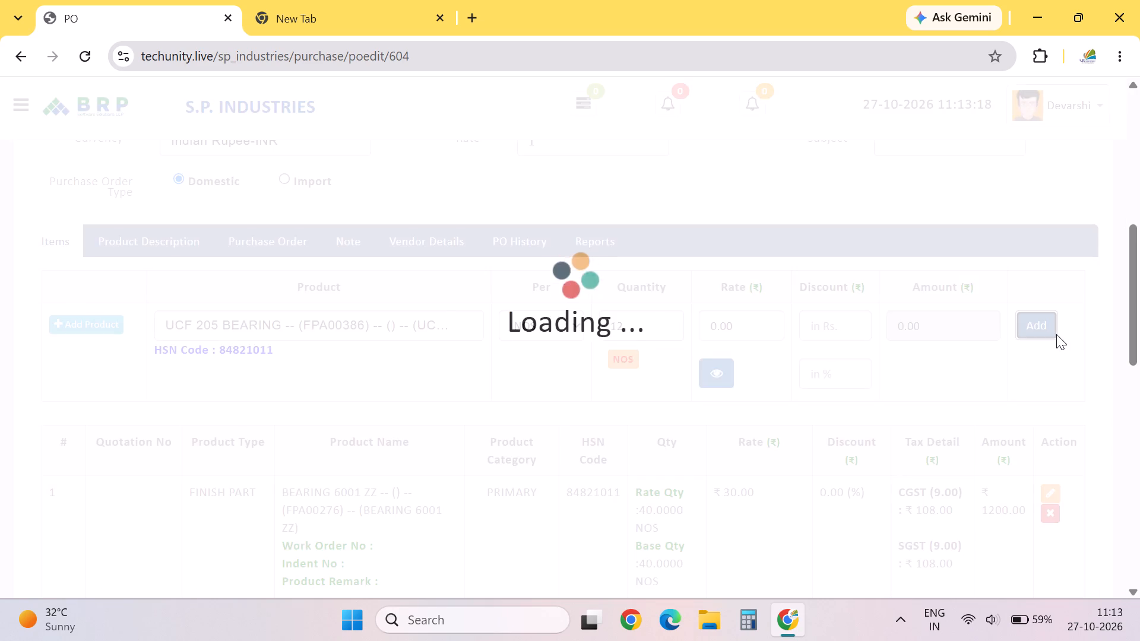
# Submit the edited purchase order.
pyautogui.moveTo(1139, 294); pyautogui.dragTo(1121, 585)
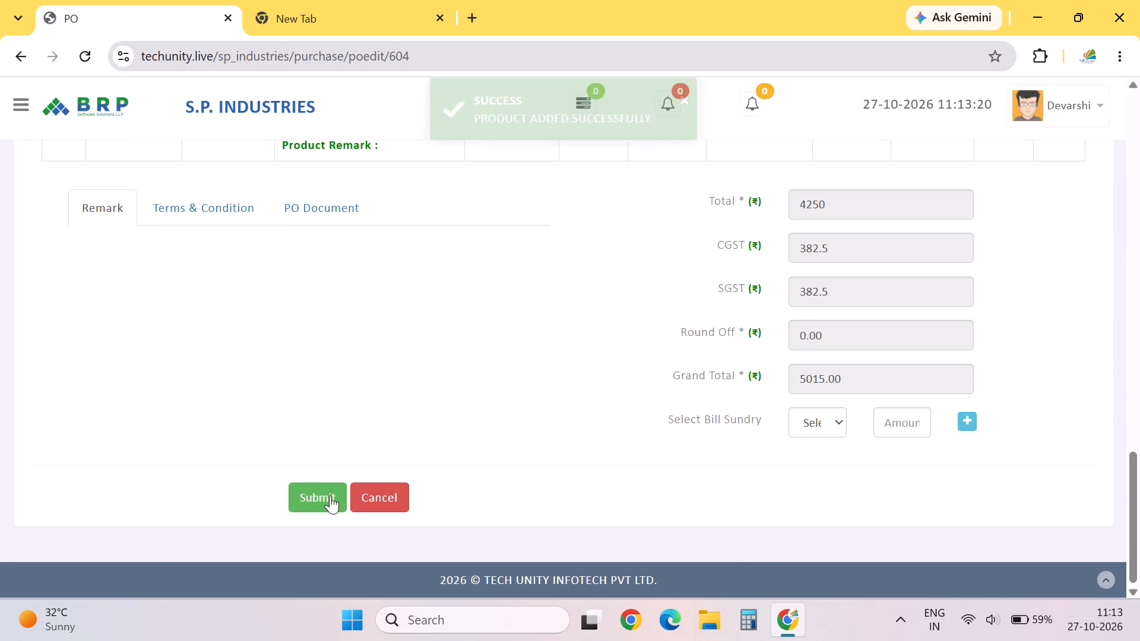
pyautogui.click(312, 499)
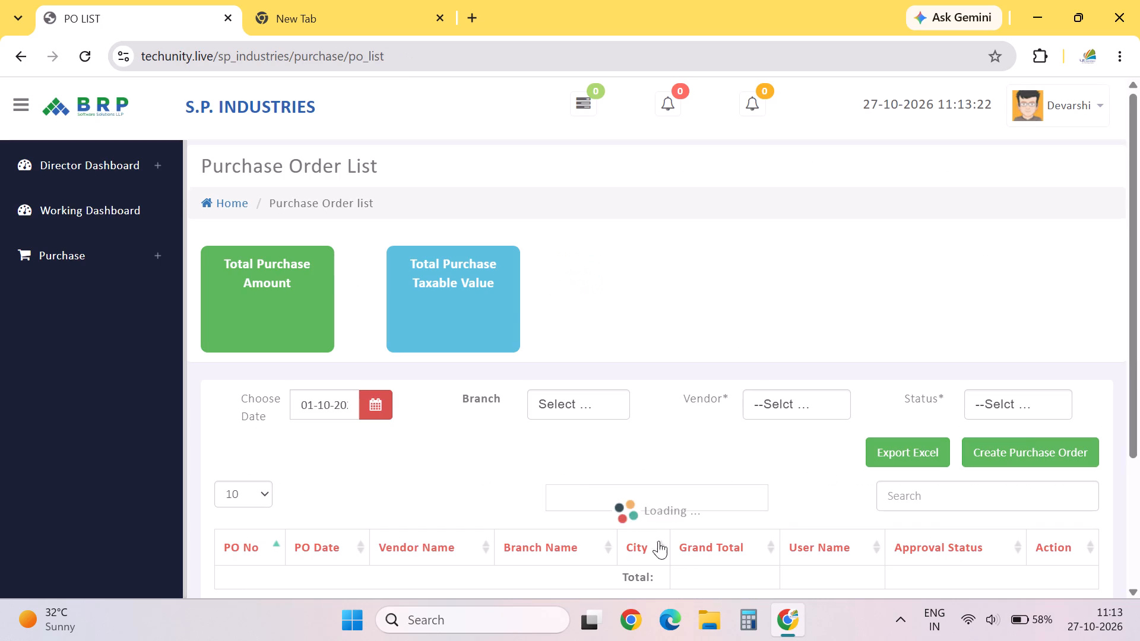
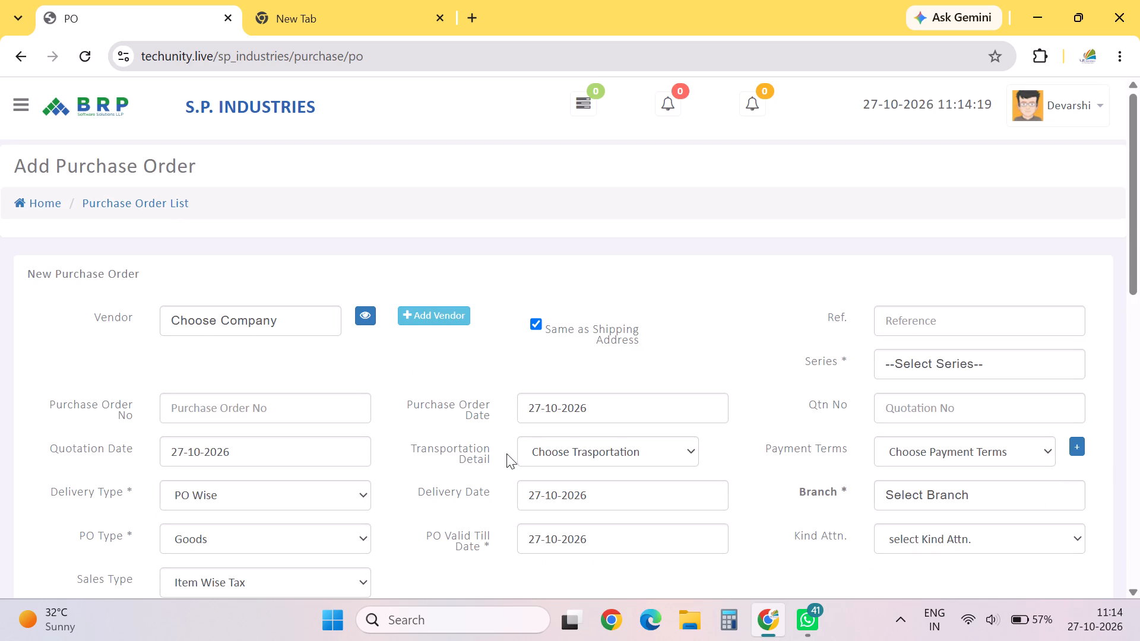
pyautogui.click(281, 326)
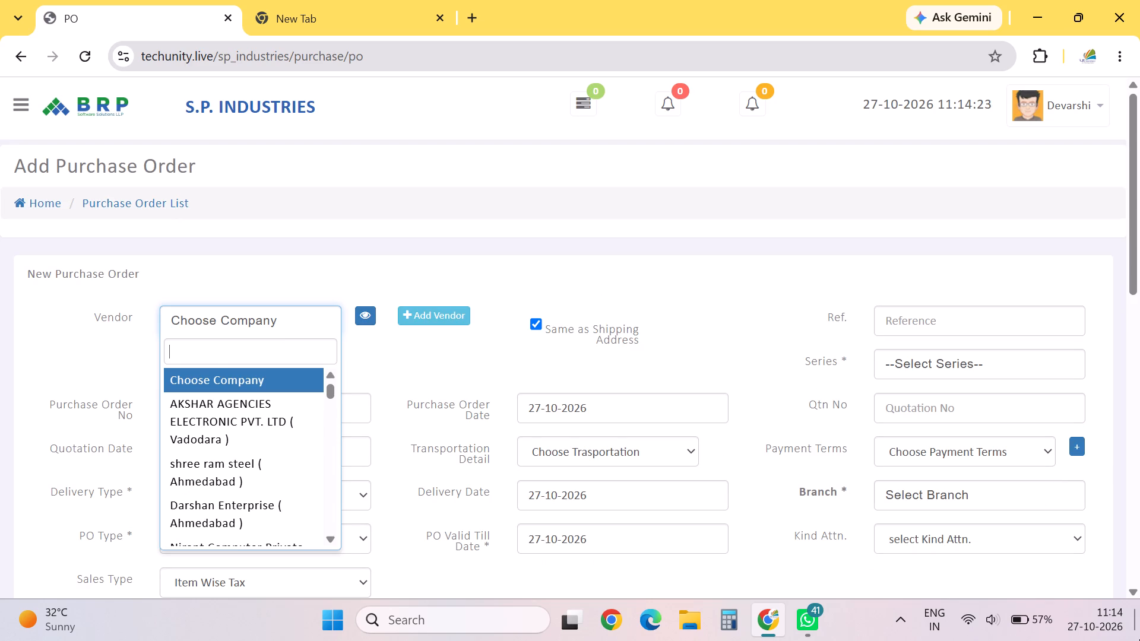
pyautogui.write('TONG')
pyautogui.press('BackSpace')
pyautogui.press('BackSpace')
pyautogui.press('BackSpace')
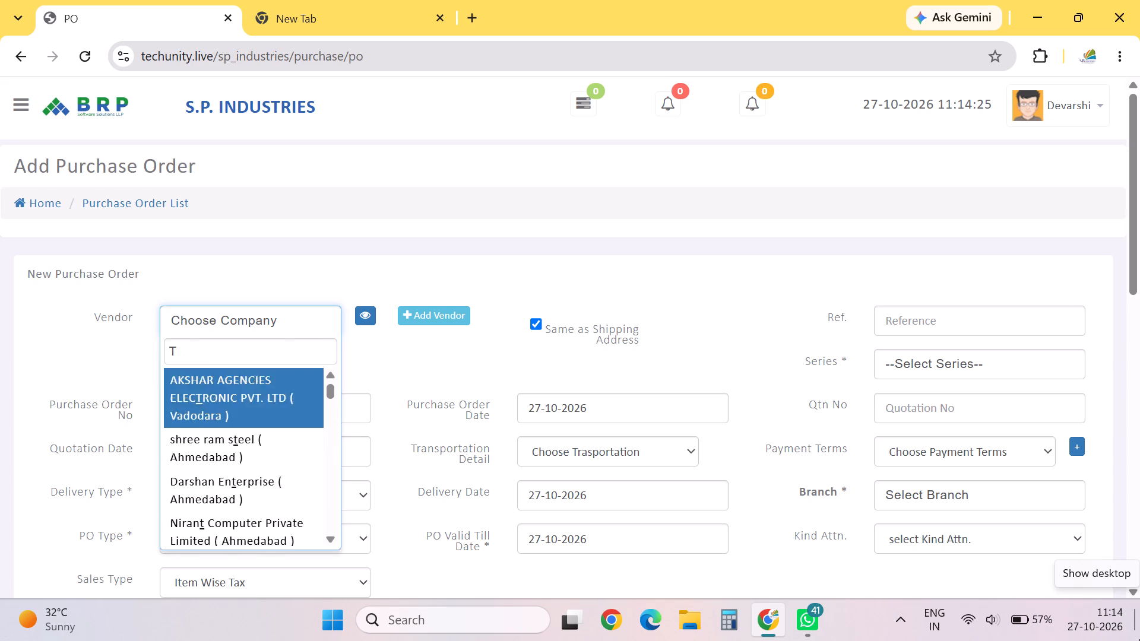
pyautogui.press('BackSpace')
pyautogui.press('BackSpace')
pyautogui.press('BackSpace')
# Search the vendor list of the new purchase order for a name beginning with E.
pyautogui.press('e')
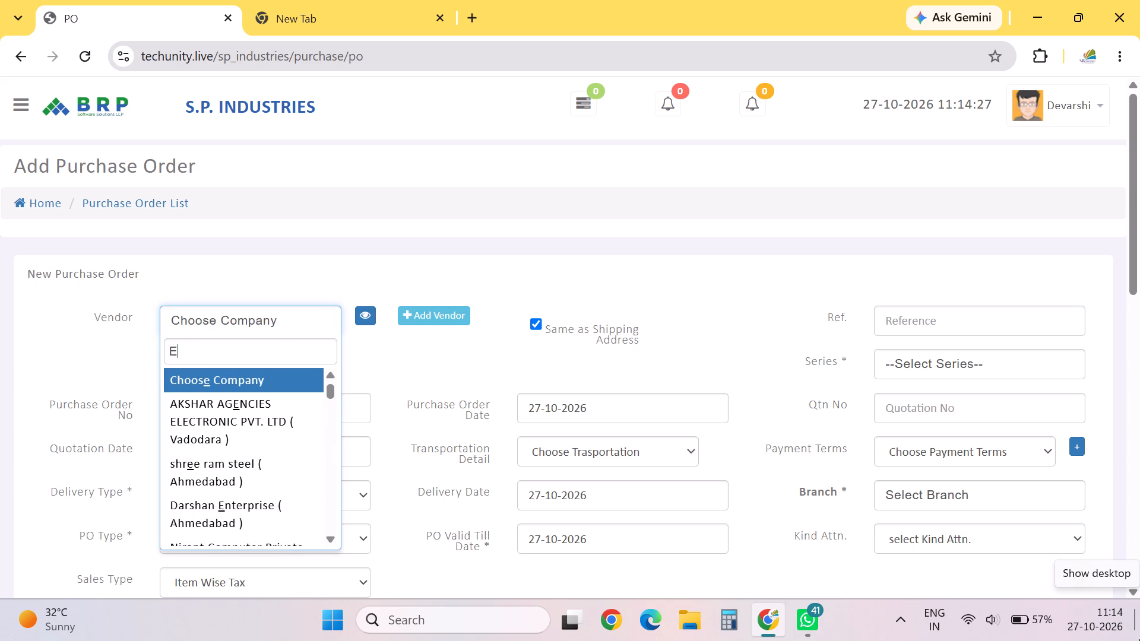
# Select GENESIS TECHNOMATION INDIA PVT LTD as the vendor of the new purchase order.
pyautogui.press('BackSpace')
pyautogui.write('GENESIS')
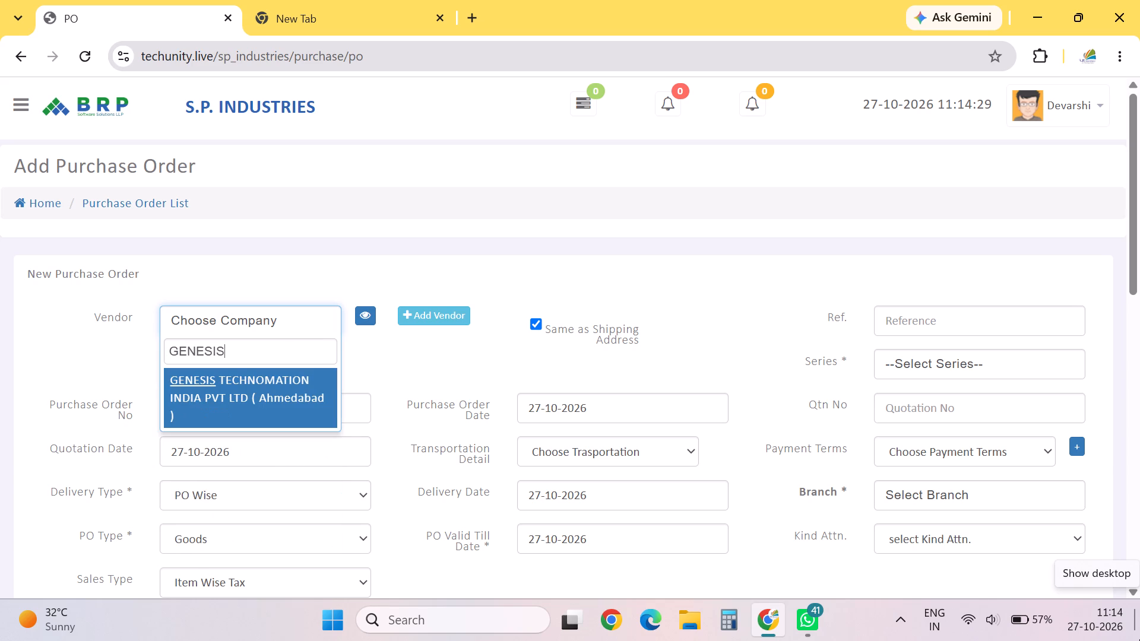
pyautogui.press('Return')
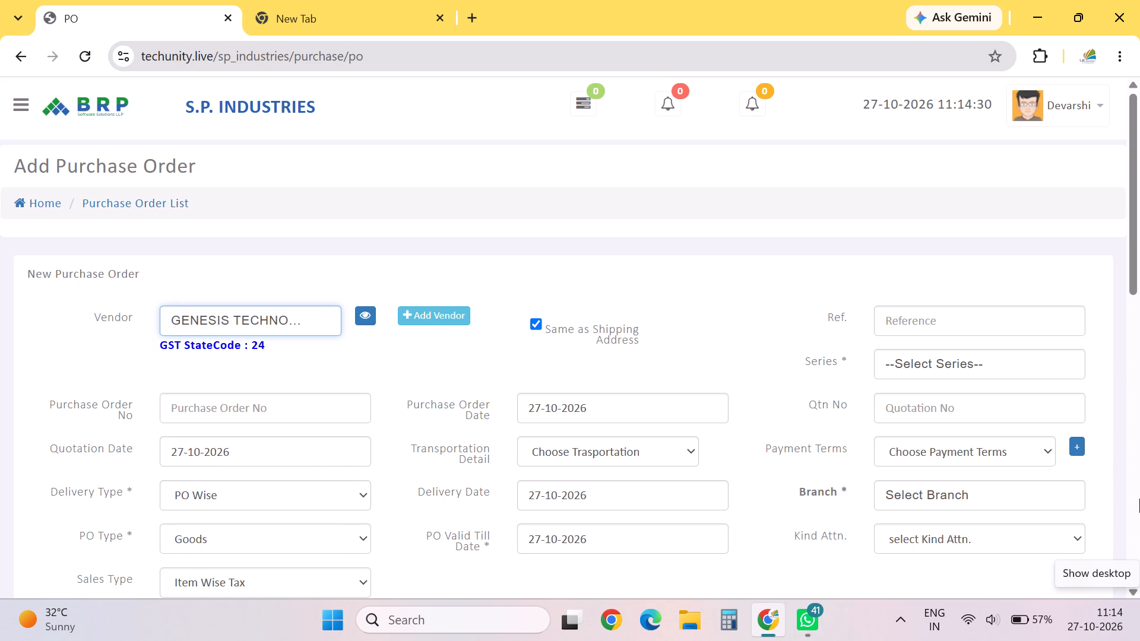
# Set the purchase order's series to PO and its branch to Head Office.
pyautogui.click(945, 379)
pyautogui.click(949, 365)
pyautogui.click(938, 456)
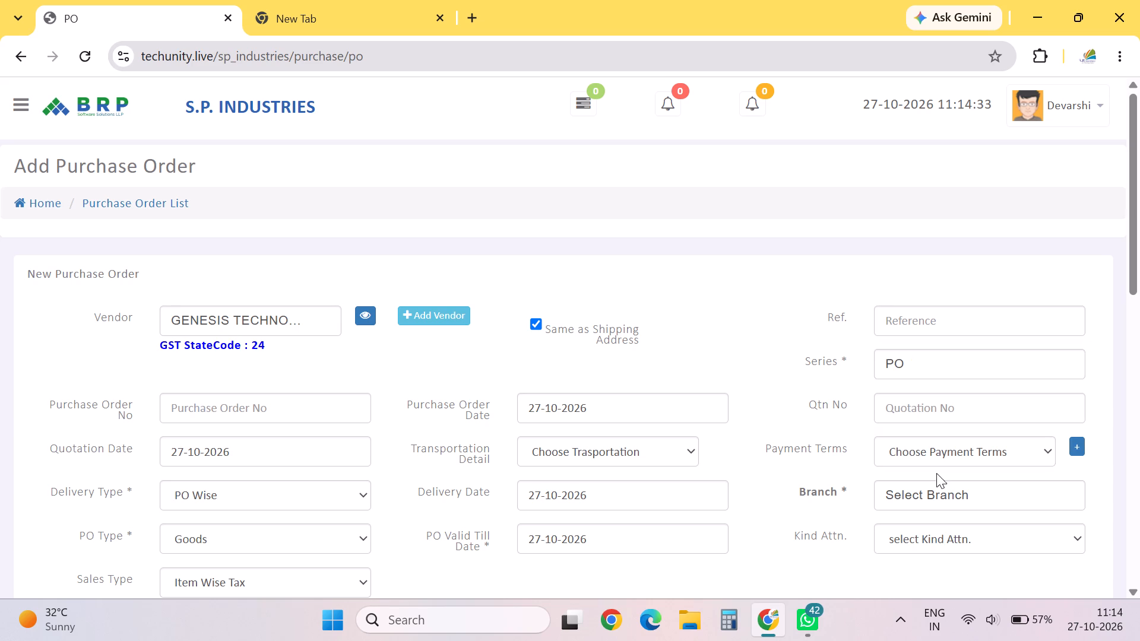
pyautogui.moveTo(930, 497); pyautogui.dragTo(930, 504)
pyautogui.click(920, 576)
pyautogui.click(791, 375)
# Search the product list of the first item line for DRIVE.
pyautogui.moveTo(1131, 212); pyautogui.dragTo(1136, 220)
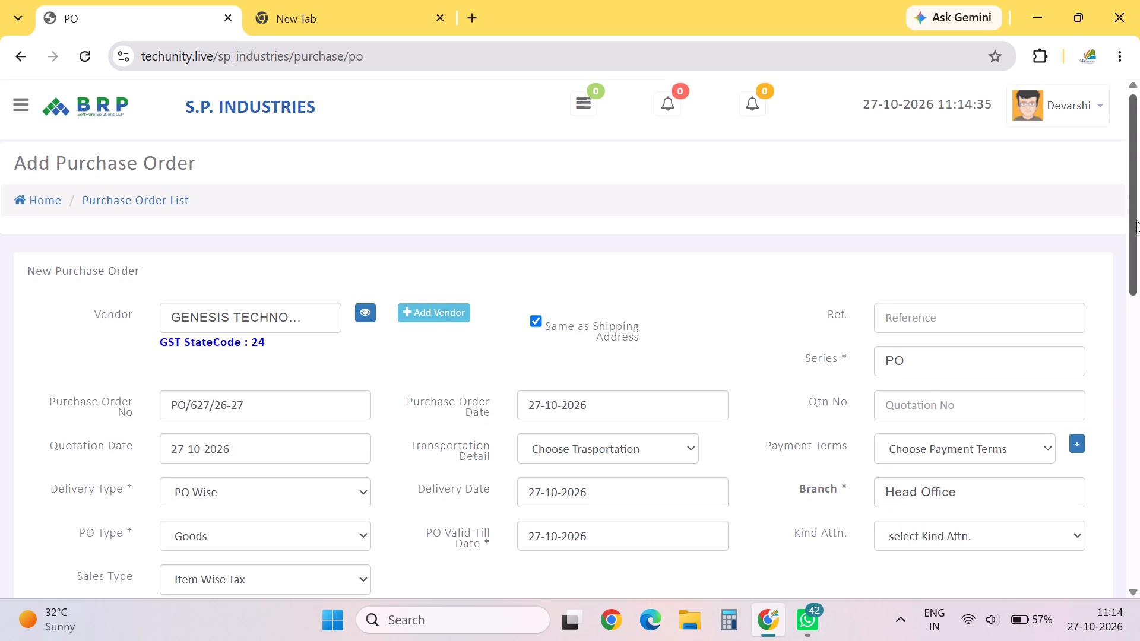
pyautogui.moveTo(1136, 220); pyautogui.dragTo(1139, 453)
pyautogui.click(306, 183)
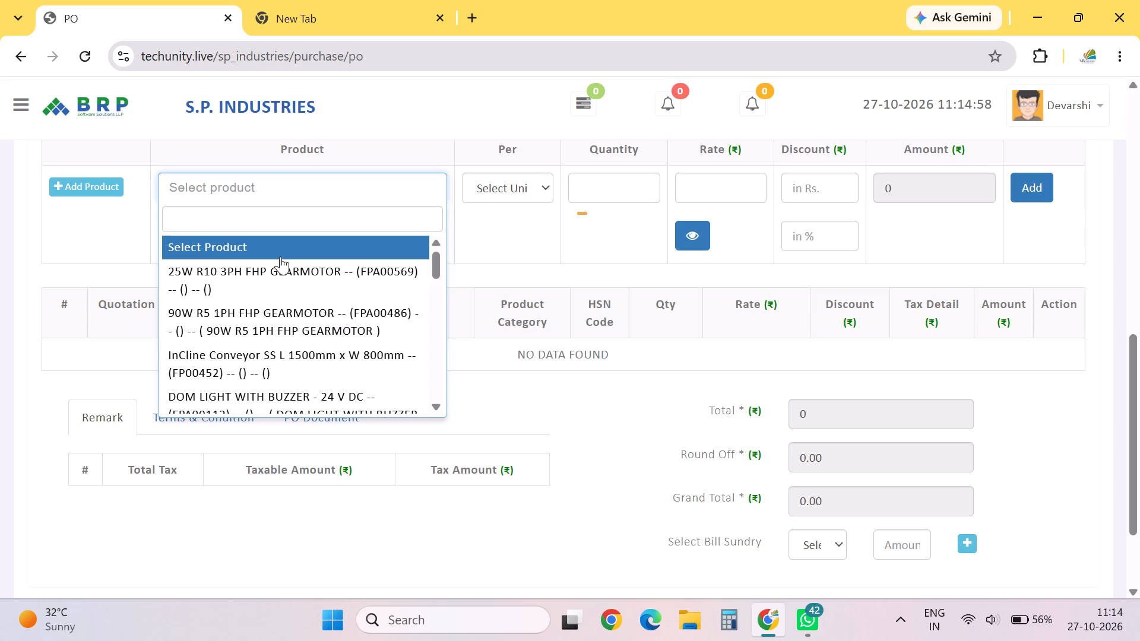
pyautogui.click(293, 223)
pyautogui.write('DELTA')
pyautogui.press('BackSpace')
pyautogui.press('BackSpace')
pyautogui.press('BackSpace')
pyautogui.press('BackSpace')
pyautogui.press('BackSpace')
pyautogui.press('BackSpace')
pyautogui.write('DRIVE')
# Go through the AC drive entries and choose AC DRIVE 1 HP VFD007EL21W-1 (FPA00273) as the item's product.
pyautogui.press('Down')
pyautogui.press('Down')
pyautogui.press('Down')
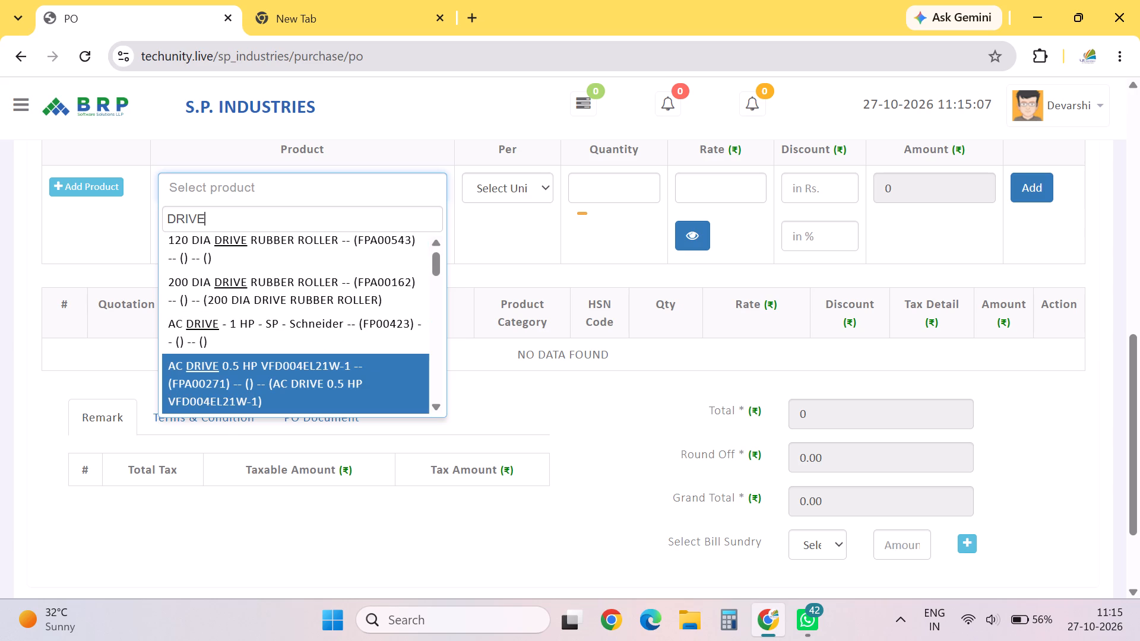
pyautogui.press('Up')
pyautogui.press('Down')
pyautogui.press('Down')
pyautogui.press('Up')
pyautogui.press('Down')
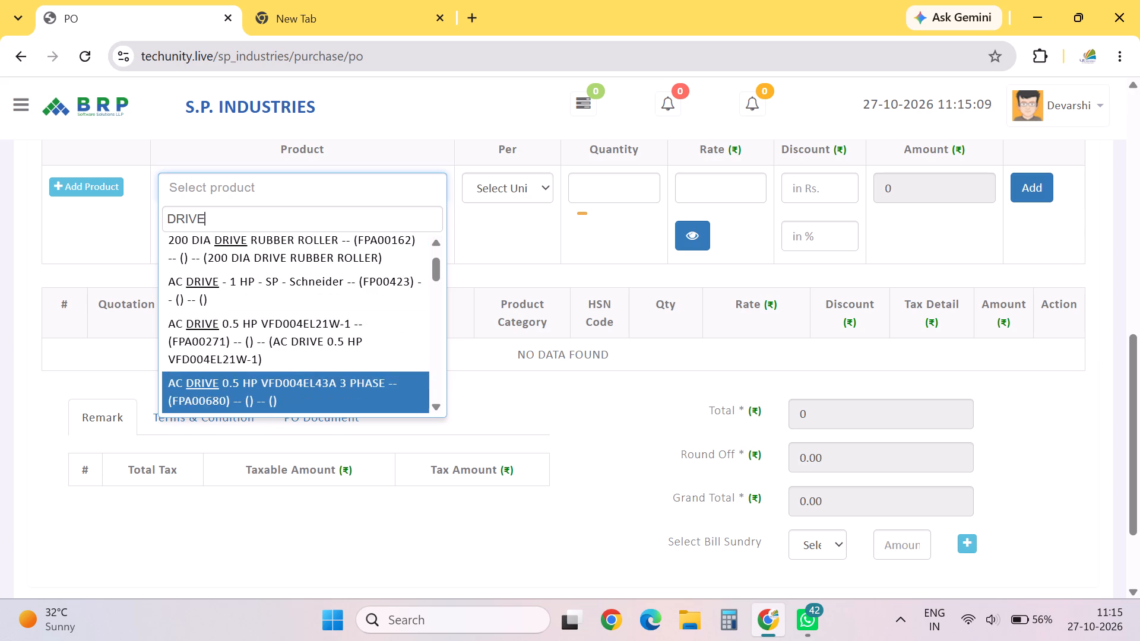
pyautogui.press('Down')
pyautogui.press('Up')
pyautogui.press('Down')
pyautogui.press('Down')
pyautogui.press('Up')
pyautogui.press('Up')
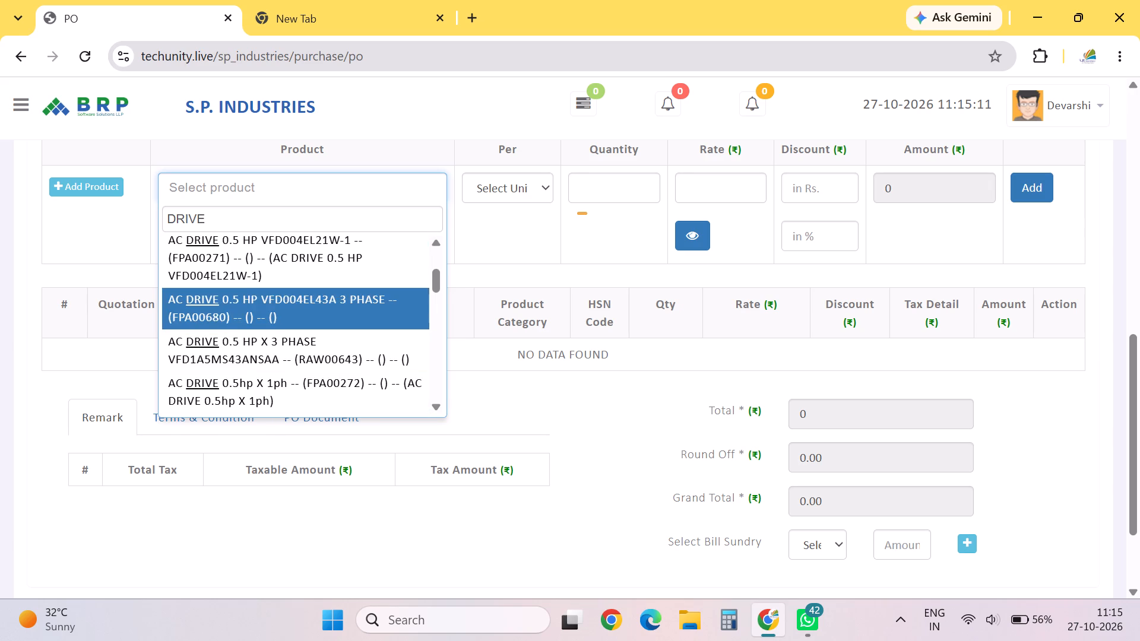
pyautogui.press('Down')
pyautogui.press('Down')
pyautogui.press('Up')
pyautogui.press('Up')
pyautogui.press('Down')
pyautogui.press('Up')
pyautogui.press('Down')
pyautogui.press('Up')
pyautogui.press('Up')
pyautogui.press('Down')
pyautogui.press('Down')
pyautogui.press('Up')
pyautogui.press('Up')
pyautogui.press('Down')
pyautogui.press('Down')
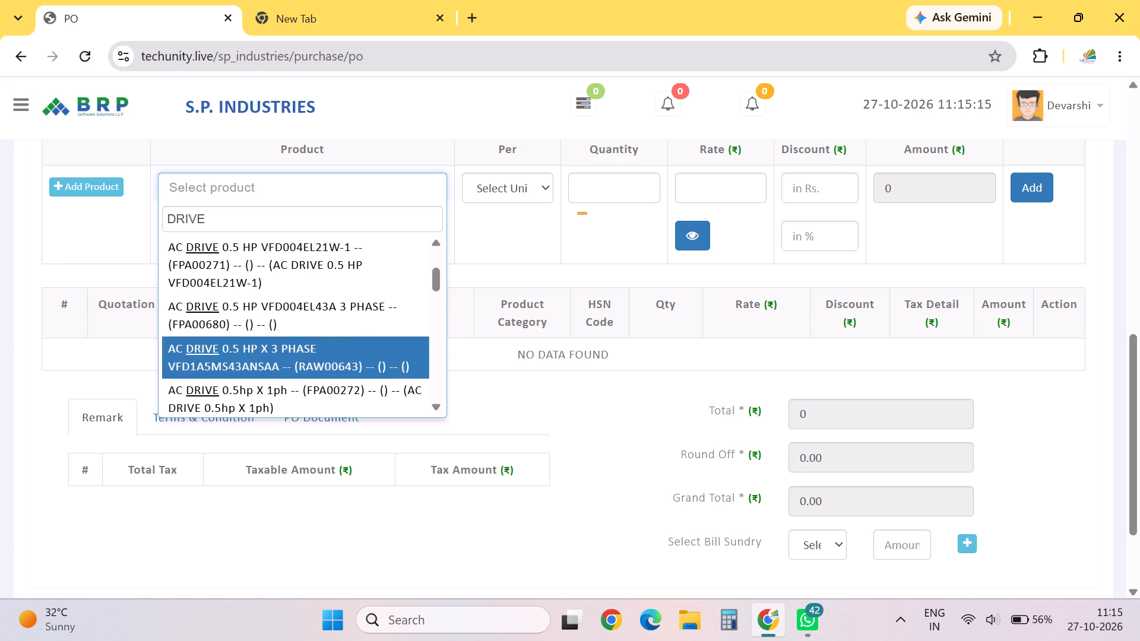
pyautogui.press('Down')
pyautogui.press('Down')
pyautogui.press('Down')
pyautogui.press('Up')
pyautogui.press('Down')
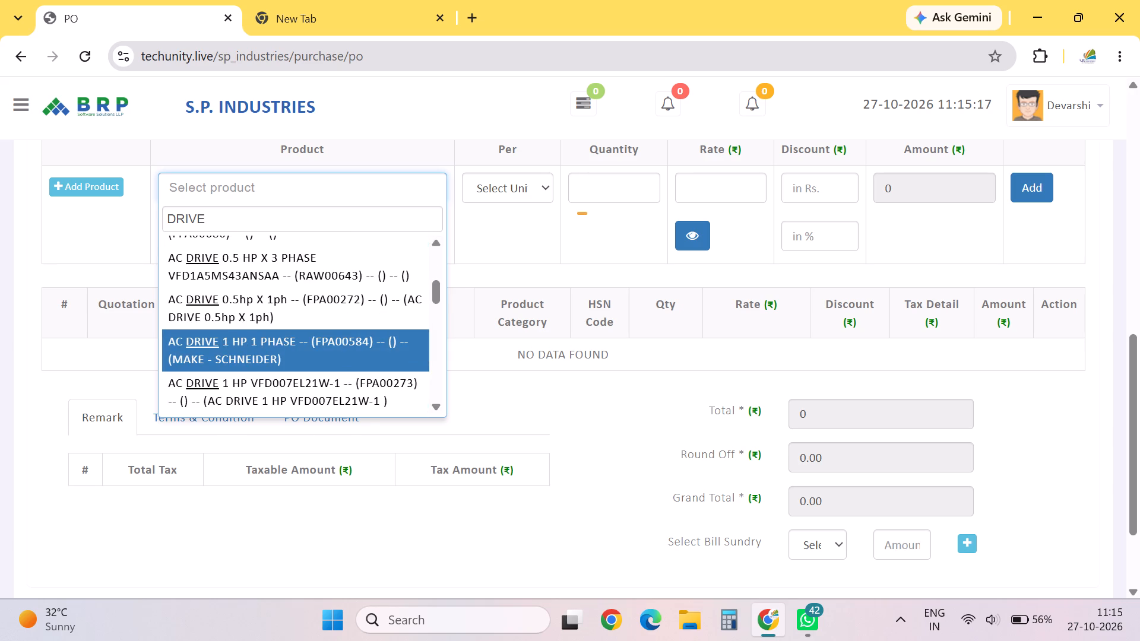
pyautogui.press('Up')
pyautogui.press('Down')
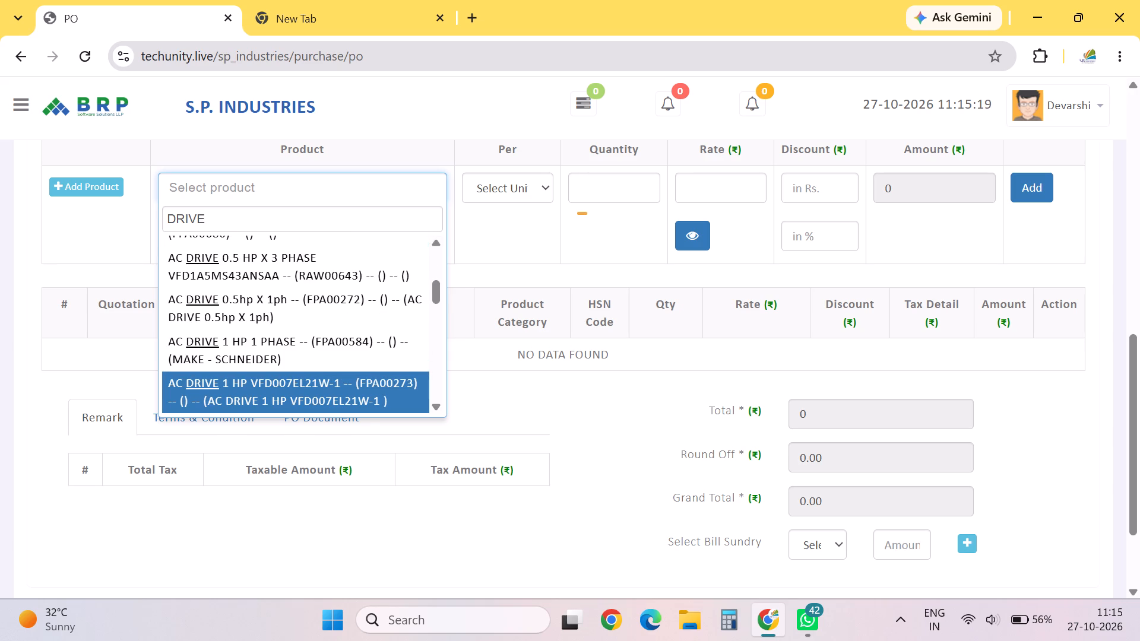
pyautogui.press('Down')
pyautogui.press('Up')
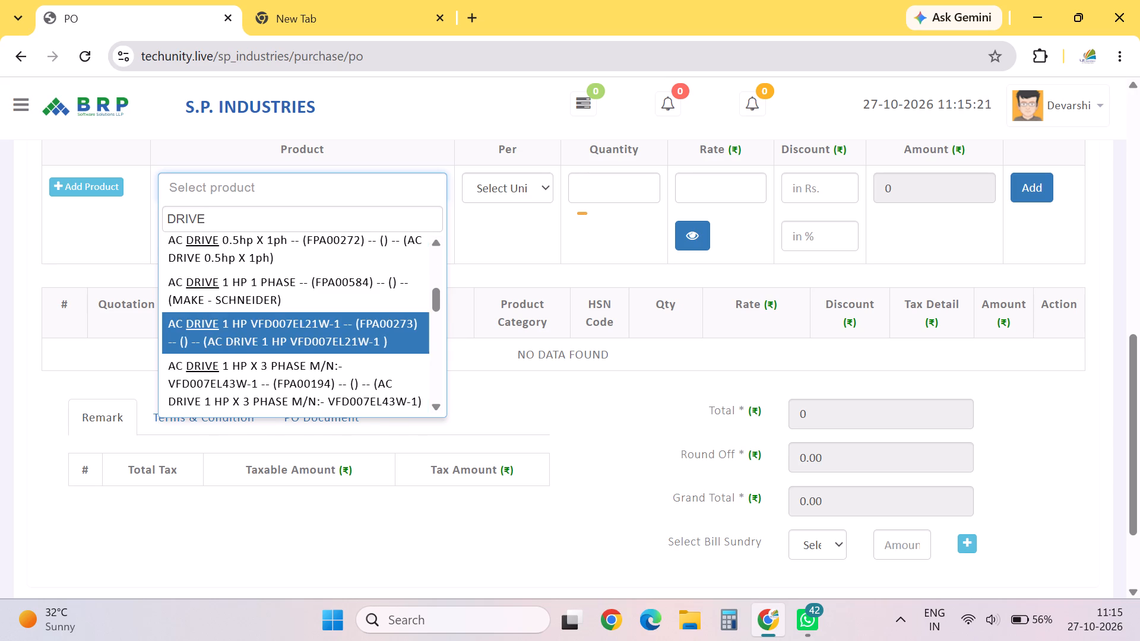
pyautogui.press('Down')
pyautogui.press('Up')
pyautogui.press('Return')
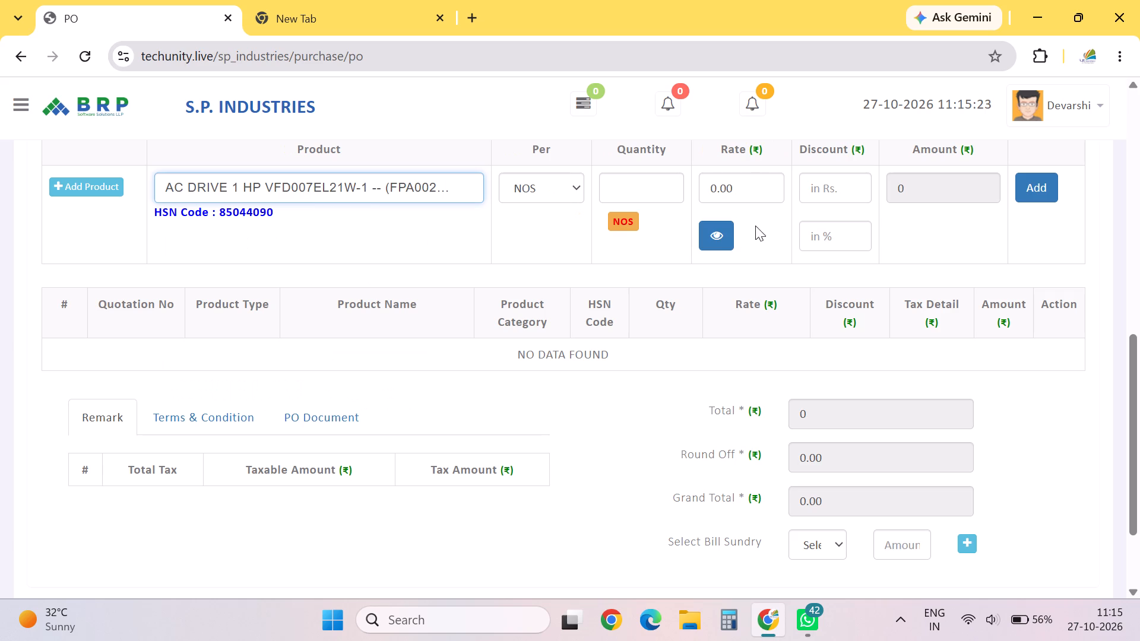
# Check the vendor's earlier purchase rates for AC DRIVE 1 HP VFD007EL21W-1.
pyautogui.click(729, 244)
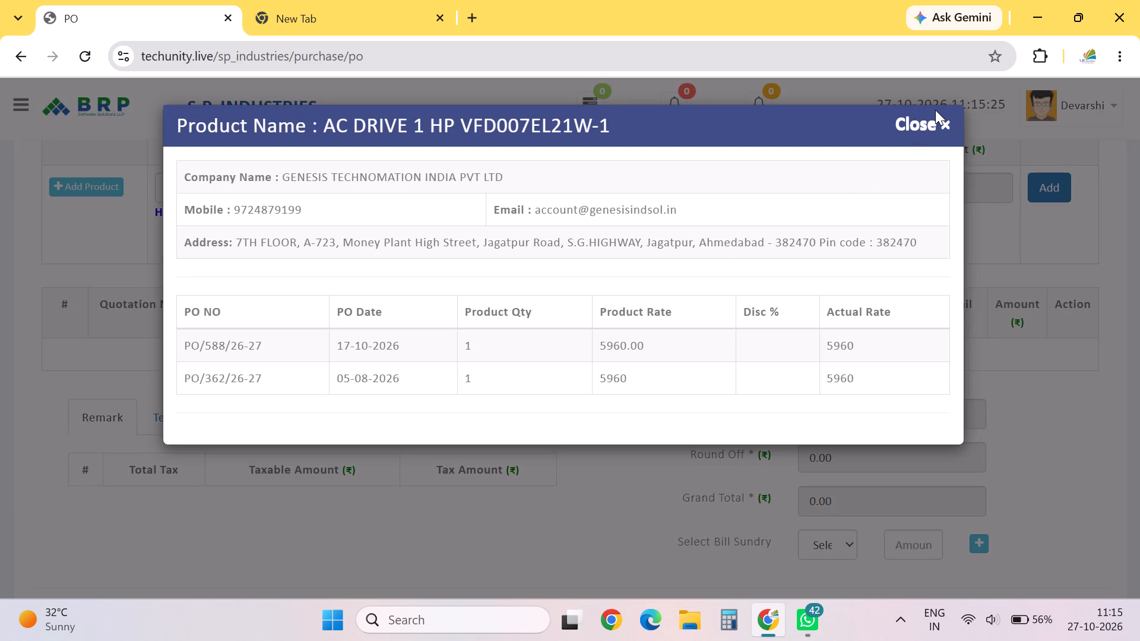
pyautogui.click(932, 120)
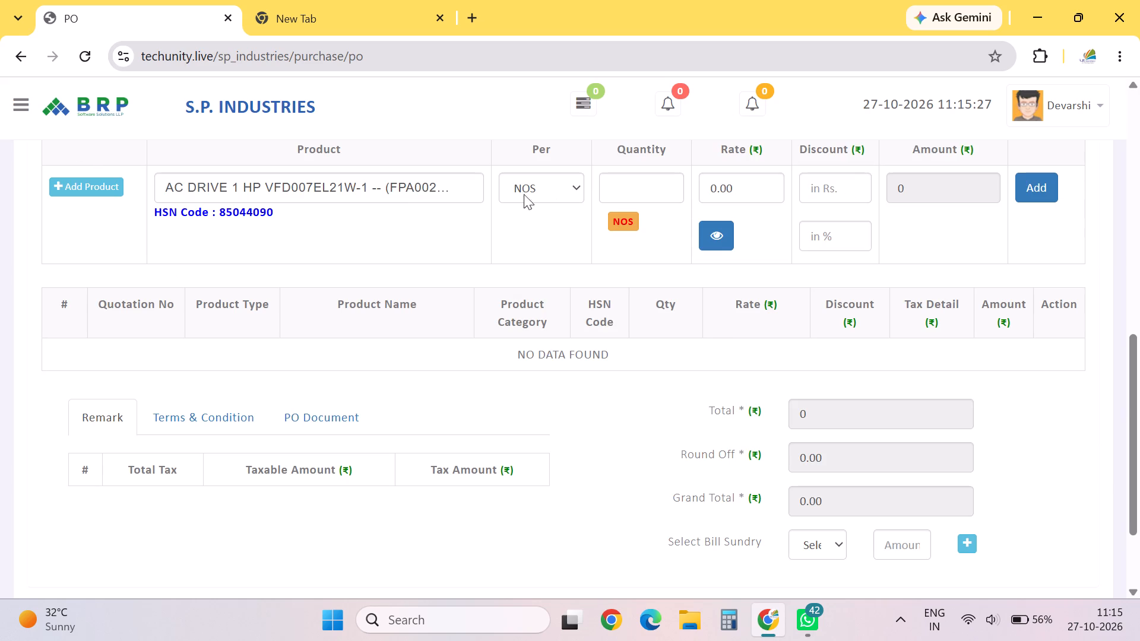
# Search the product list for 1 HP, compare the entries and choose AC DRIVE 1 HP VFD007EL21W-1 (FPA00273) again.
pyautogui.click(419, 182)
pyautogui.write('1 HP')
pyautogui.press('Down')
pyautogui.press('Down')
pyautogui.press('Up')
pyautogui.press('Up')
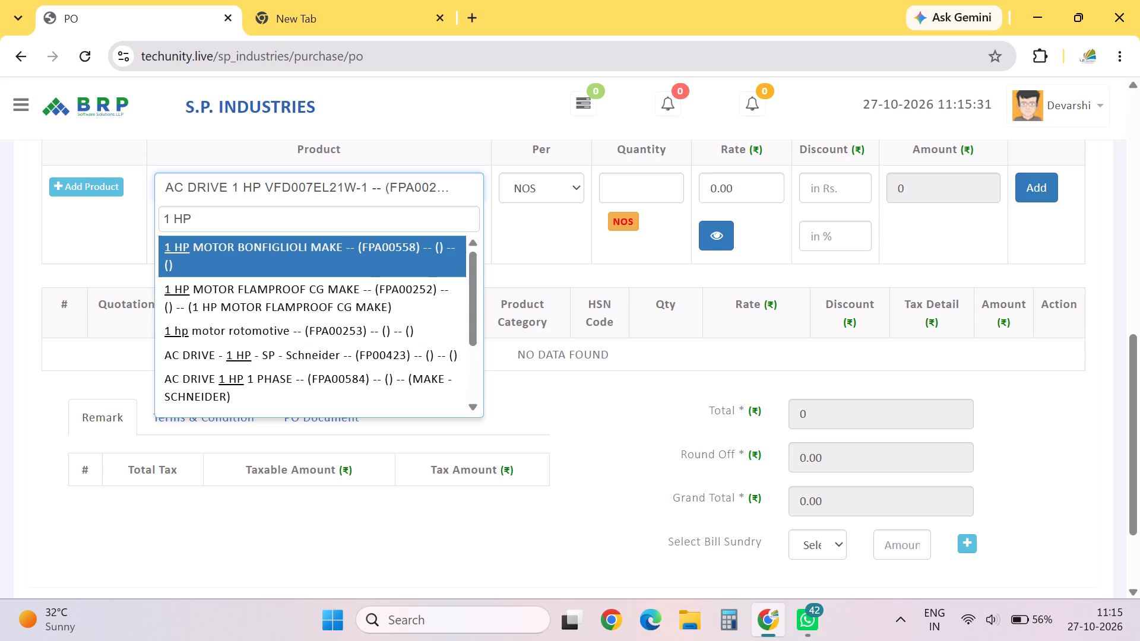
pyautogui.press('Down')
pyautogui.press('Up')
pyautogui.press('Down')
pyautogui.press('Up')
pyautogui.press('Down')
pyautogui.press('Up')
pyautogui.press('Down')
pyautogui.press('Up')
pyautogui.press('Down')
pyautogui.press('Up')
pyautogui.press('Down')
pyautogui.press('Down')
pyautogui.press('Up')
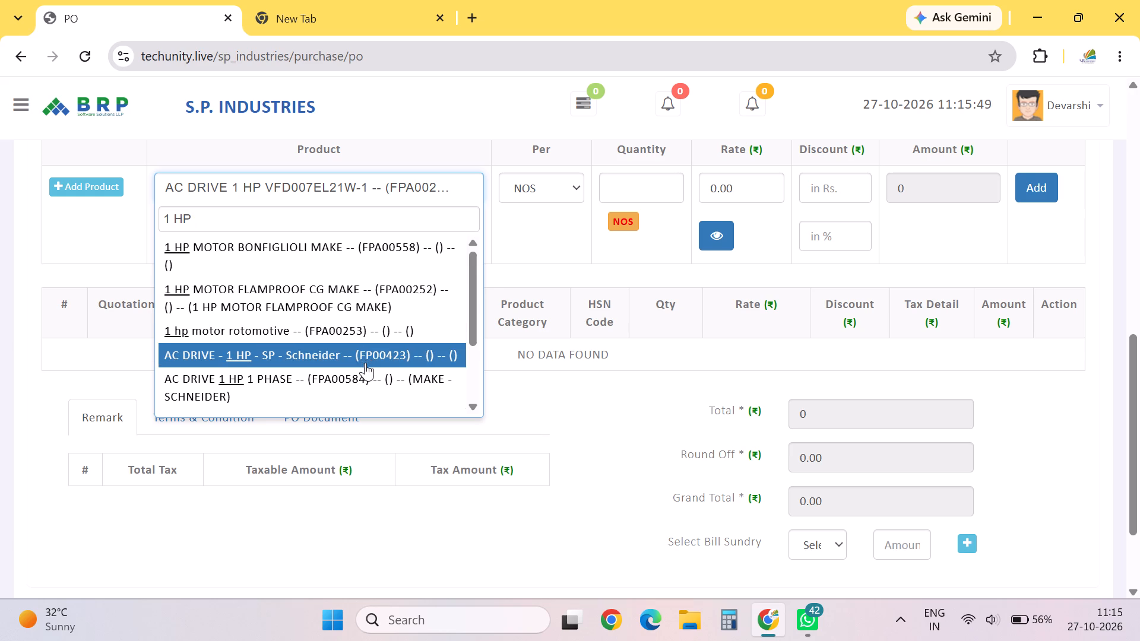
pyautogui.scroll(-2, 356, 371)
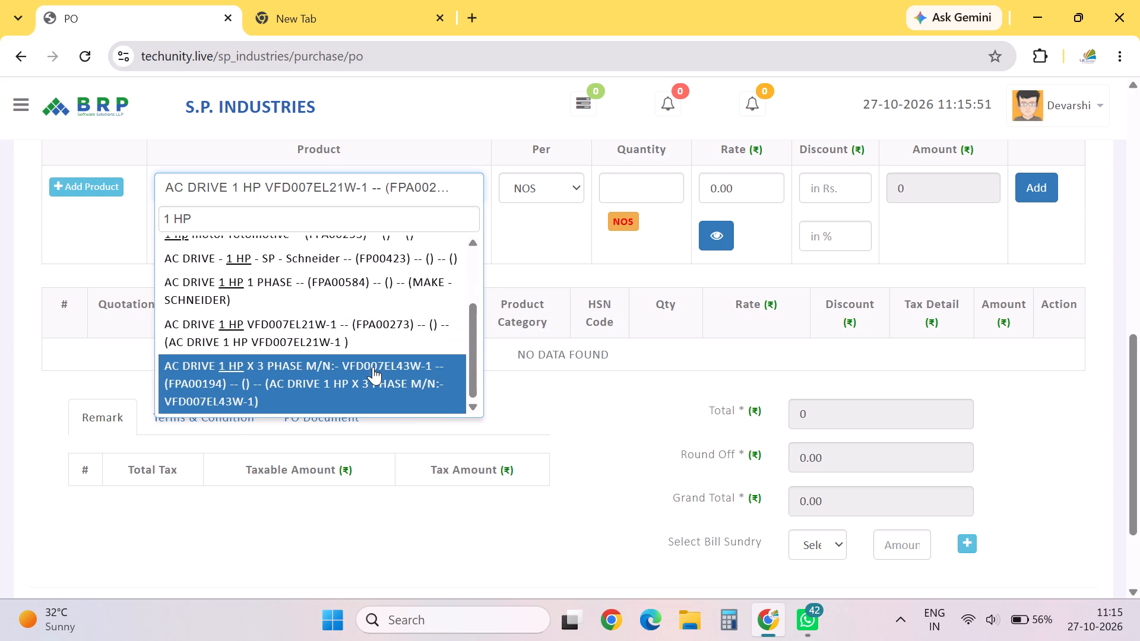
pyautogui.scroll(-3, 373, 367)
pyautogui.scroll(1, 373, 367)
pyautogui.scroll(-1, 373, 367)
pyautogui.scroll(4, 373, 367)
pyautogui.scroll(-1, 373, 367)
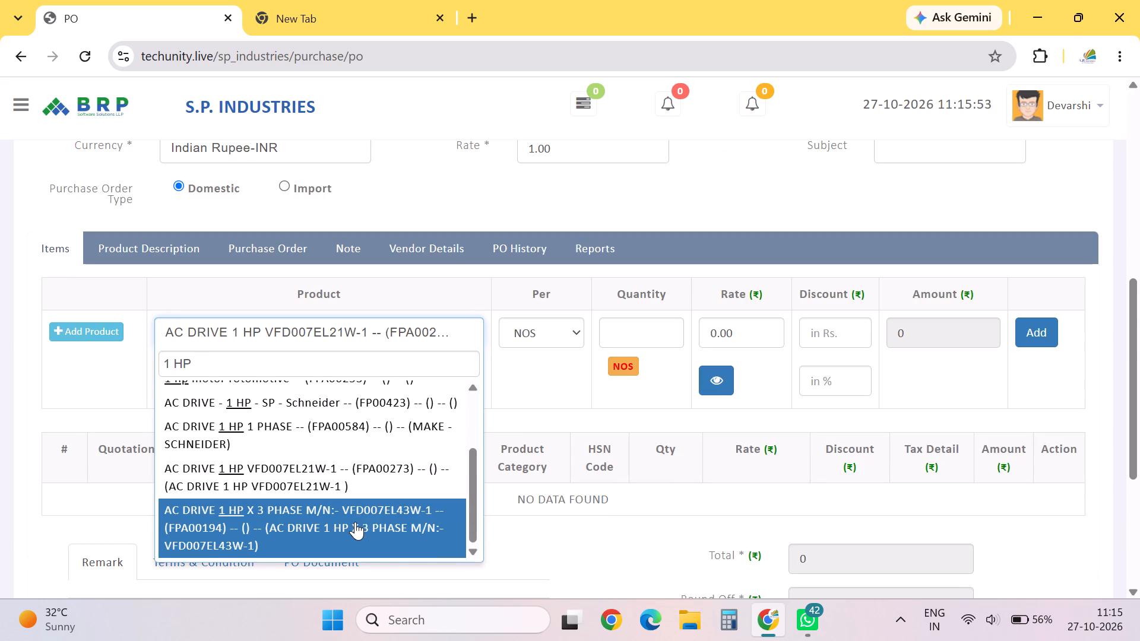
pyautogui.scroll(-2, 360, 502)
pyautogui.click(356, 482)
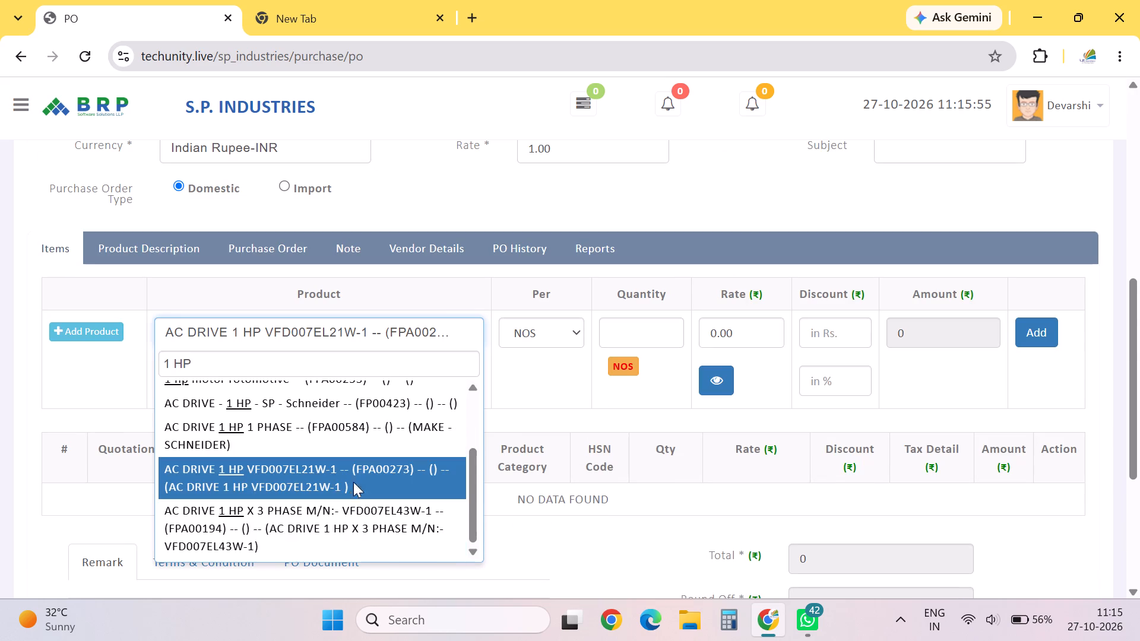
# Check the earlier purchase rates of the chosen 1 HP AC drive once more.
pyautogui.click(707, 380)
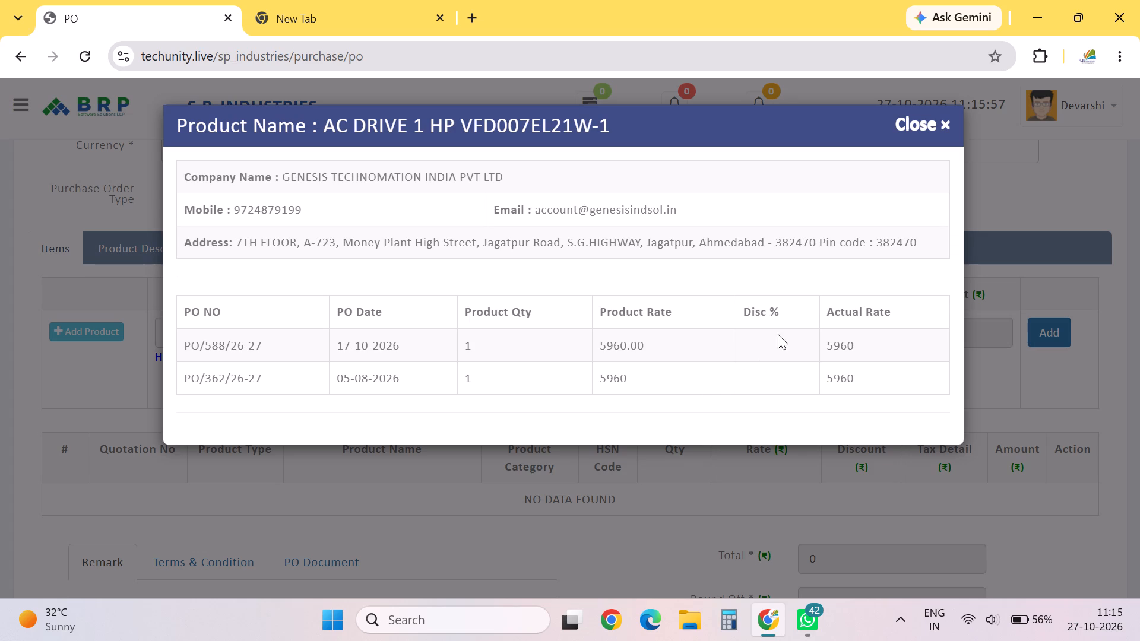
pyautogui.click(923, 118)
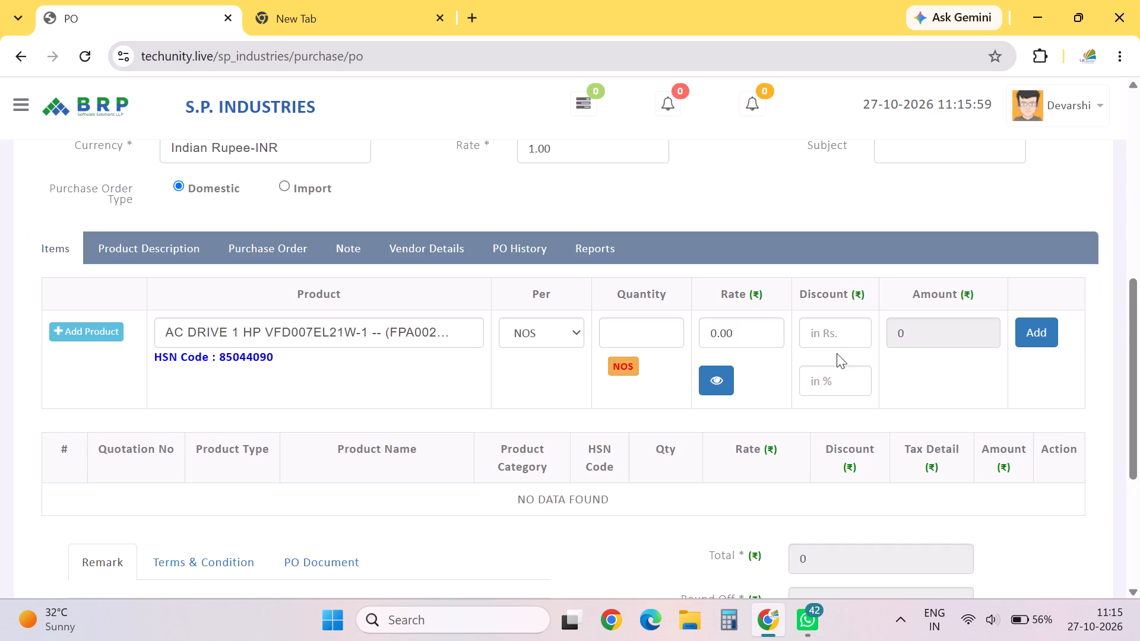
# Set the 1 HP AC drive's rate to 5960 and its quantity to 1.
pyautogui.doubleClick(762, 339)
pyautogui.write('599')
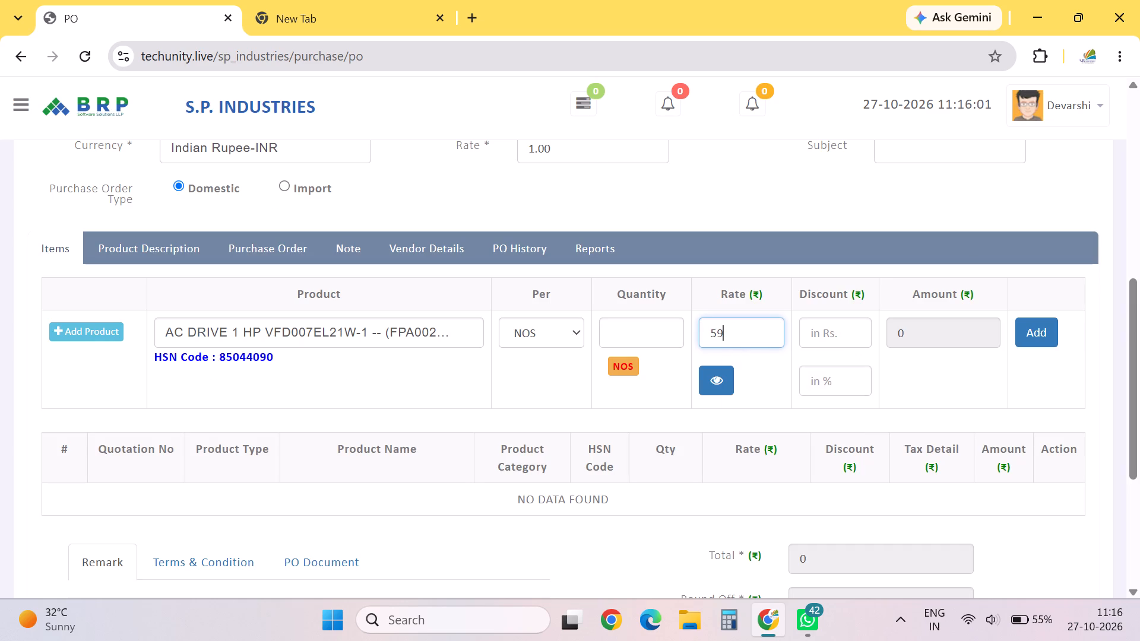
pyautogui.press('BackSpace')
pyautogui.write('60')
pyautogui.click(659, 326)
pyautogui.press('1')
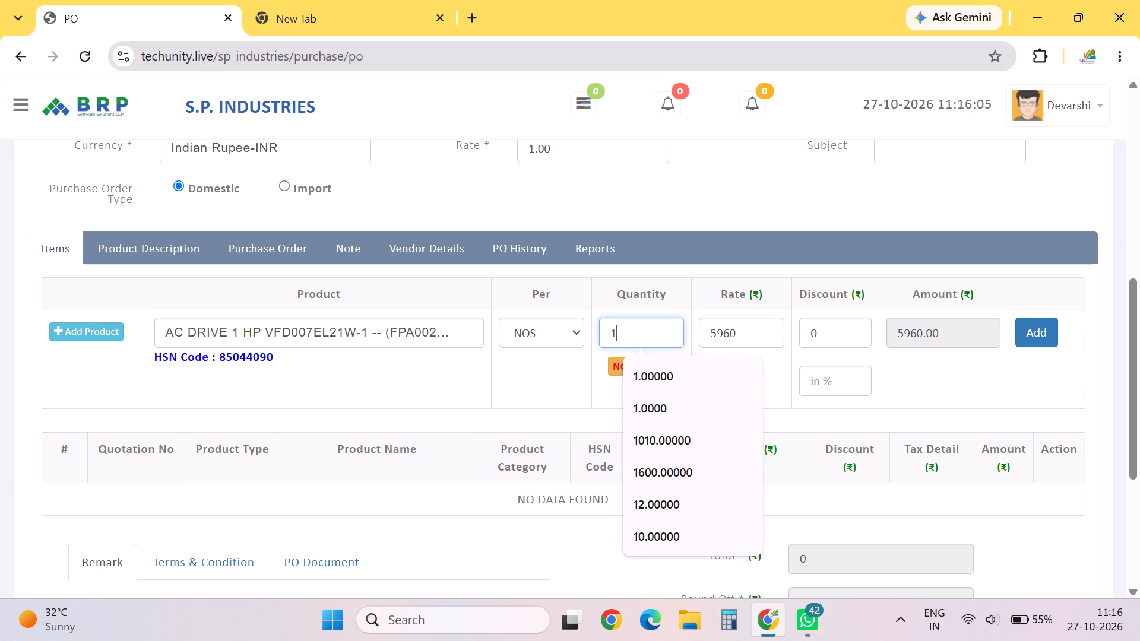
pyautogui.click(808, 380)
# Compare the entered rate with the purchase history of the 1 HP AC drive.
pyautogui.click(730, 389)
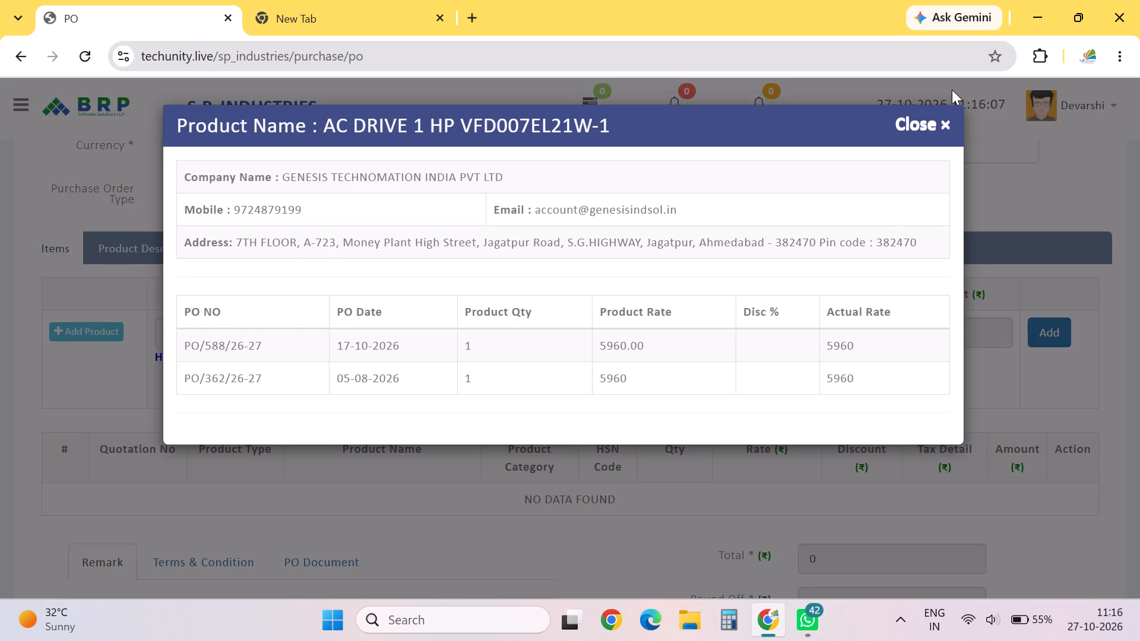
pyautogui.click(937, 117)
# Add the 1 HP AC drive item to the purchase order.
pyautogui.click(1038, 338)
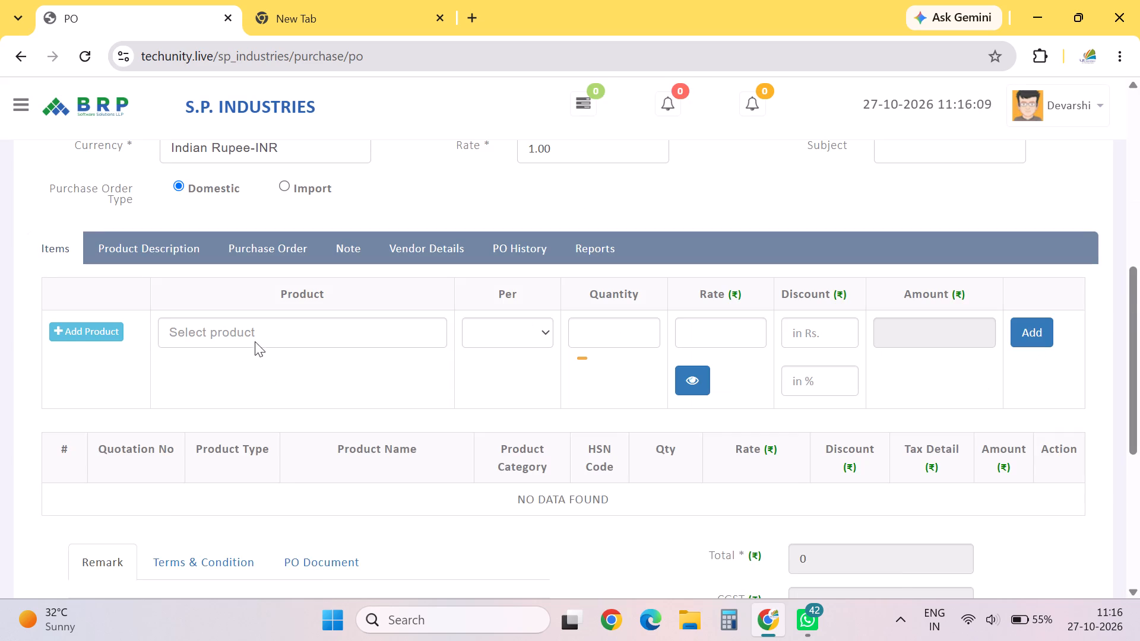
# Search the products for 0.5 HP and select AC DRIVE 0.5 HP VFD004EL21W-1 (FPA00271) for the next order item.
pyautogui.click(262, 331)
pyautogui.write('0.5 HP')
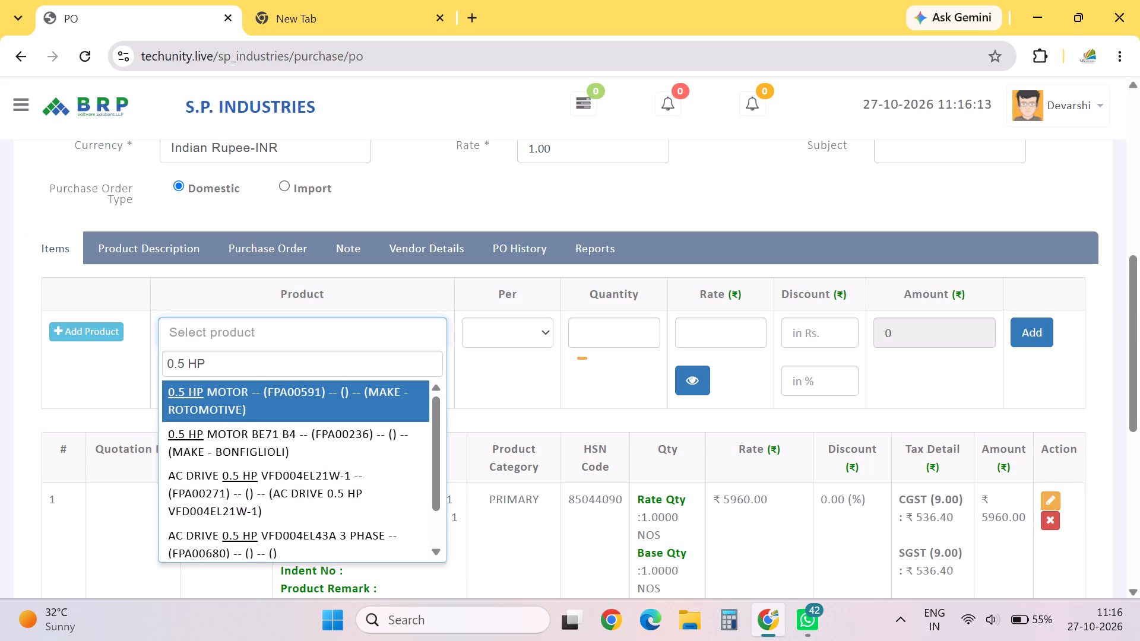
pyautogui.press('Down')
pyautogui.press('Down')
pyautogui.press('Up')
pyautogui.press('Down')
pyautogui.press('Up')
pyautogui.press('Down')
pyautogui.press('Down')
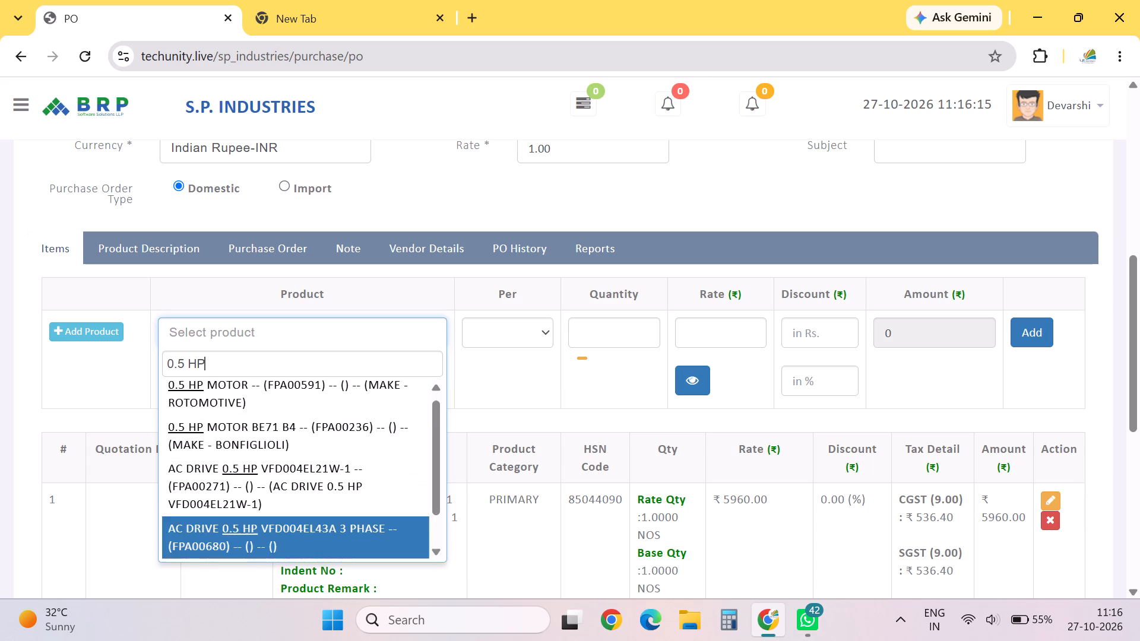
pyautogui.press('Up')
pyautogui.press('Down')
pyautogui.press('Up')
pyautogui.press('Down')
pyautogui.press('Down')
pyautogui.press('Up')
pyautogui.press('Up')
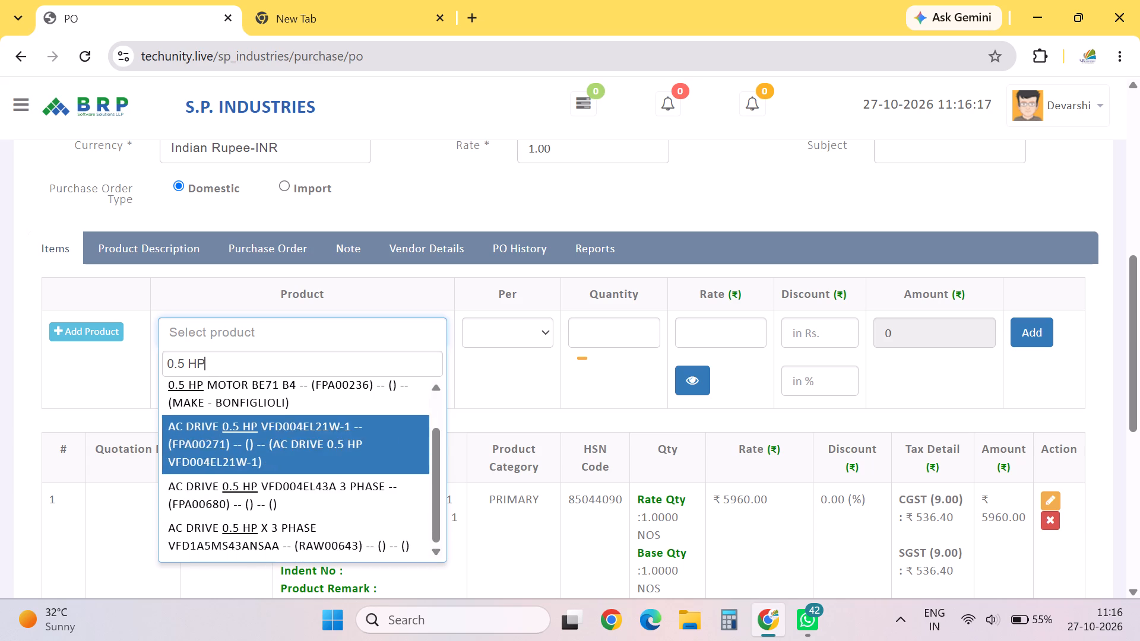
pyautogui.press('Down')
pyautogui.press('Up')
pyautogui.press('Down')
pyautogui.press('Down')
pyautogui.press('Down')
pyautogui.press('Up')
pyautogui.press('Up')
pyautogui.press('Down')
pyautogui.press('Down')
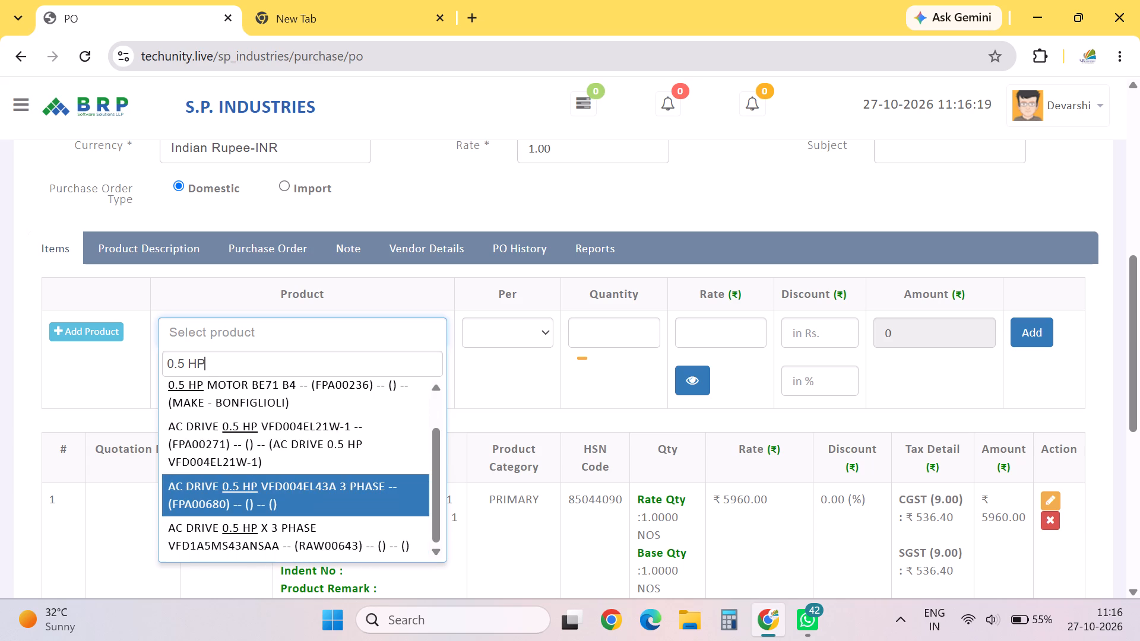
pyautogui.press('Up')
pyautogui.press('Up')
pyautogui.press('Down')
pyautogui.press('Up')
pyautogui.press('Up')
pyautogui.press('Down')
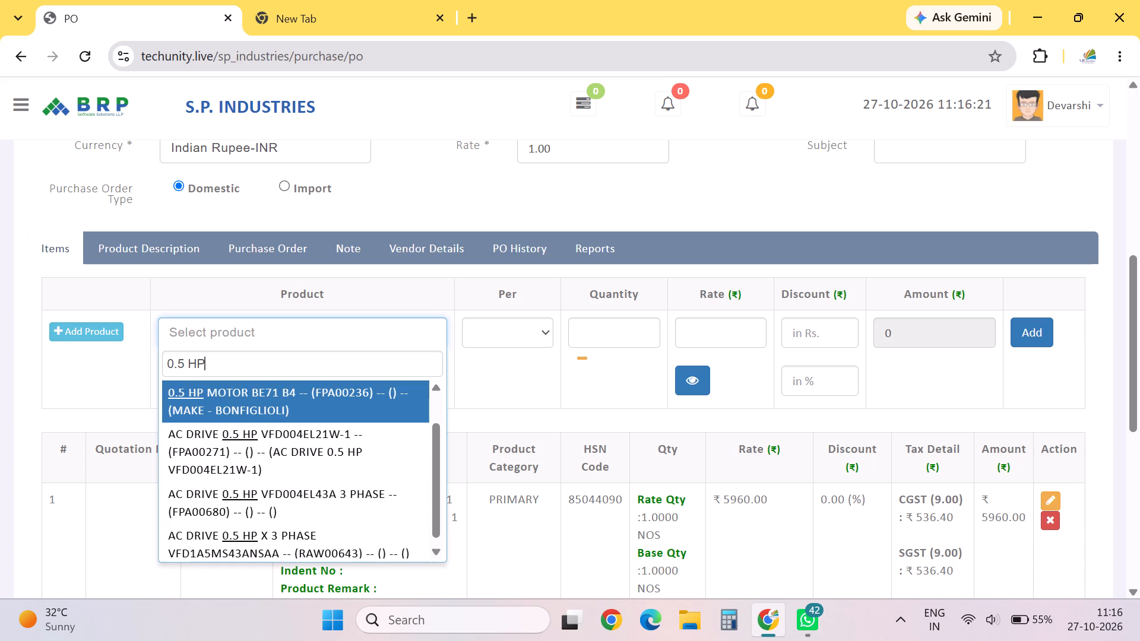
pyautogui.press('Down')
pyautogui.press('Down')
pyautogui.press('Down')
pyautogui.press('Down')
pyautogui.press('Up')
pyautogui.press('Up')
pyautogui.press('Down')
pyautogui.press('Up')
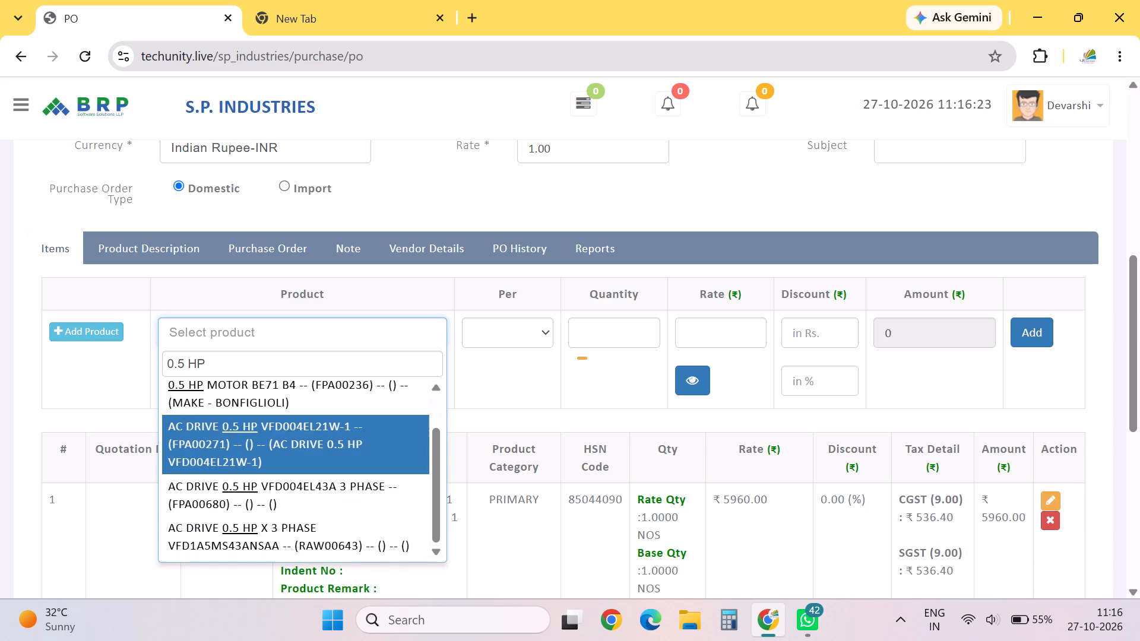
pyautogui.press('Return')
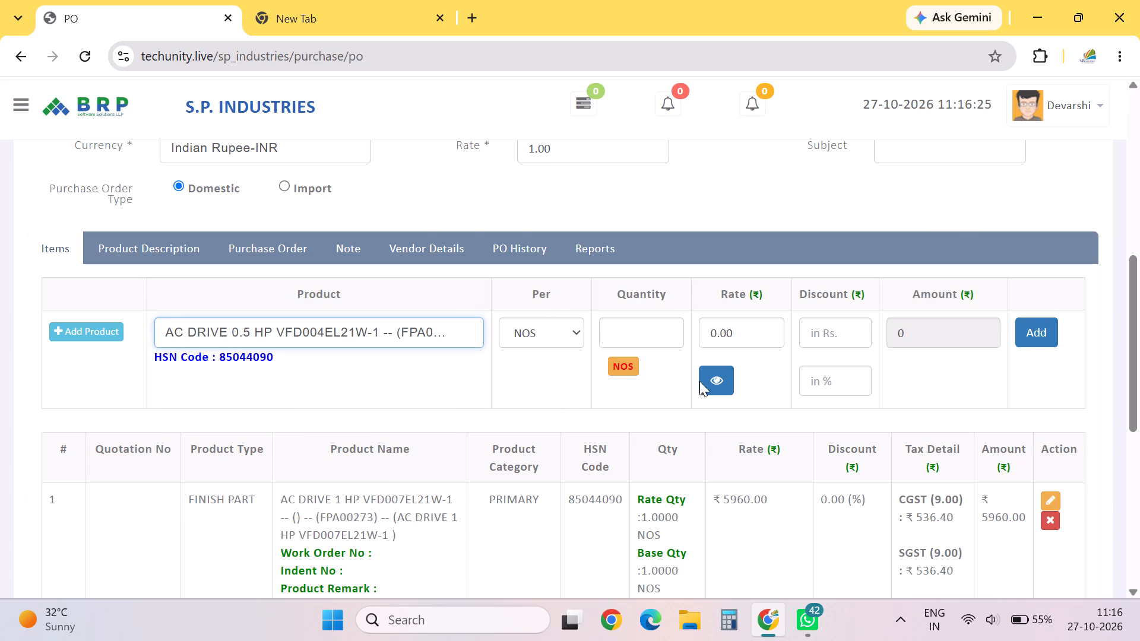
# Consult the 0.5 HP drive's purchase history and add it to the purchase order with quantity 1 and rate 5480.
pyautogui.click(714, 380)
pyautogui.click(927, 113)
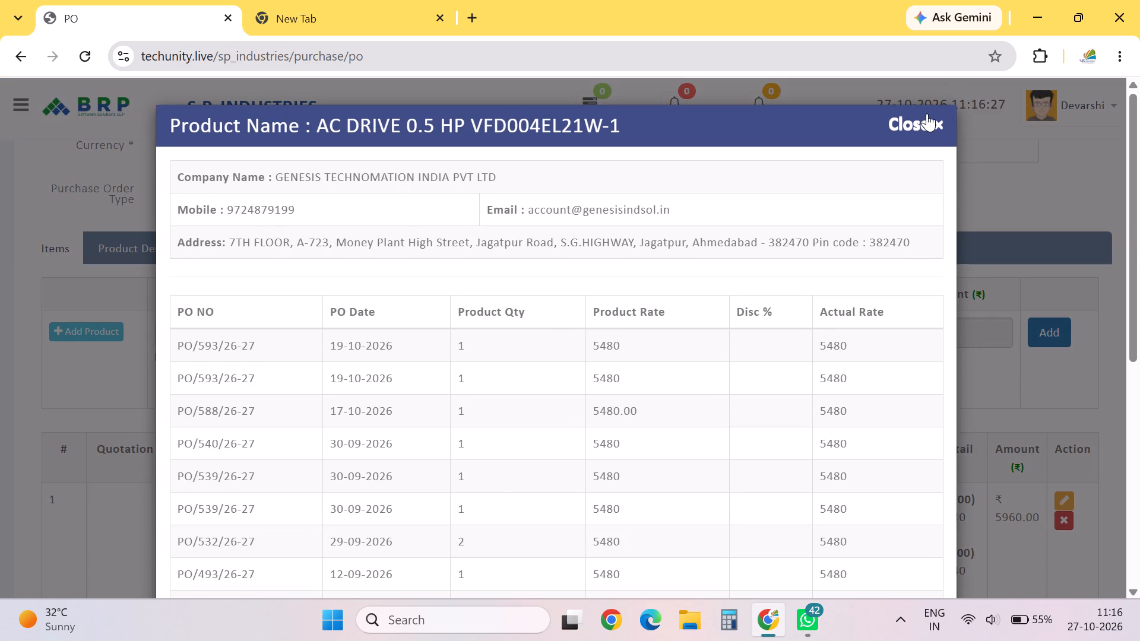
pyautogui.click(671, 315)
pyautogui.click(666, 322)
pyautogui.press('1')
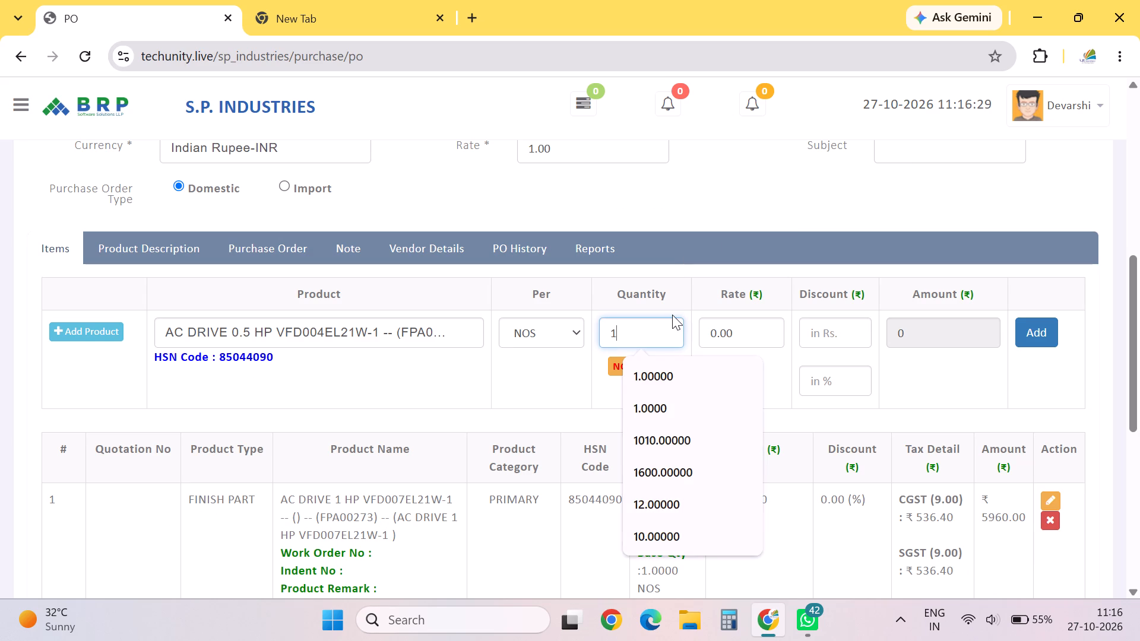
pyautogui.press('Tab')
pyautogui.click(702, 398)
pyautogui.click(711, 385)
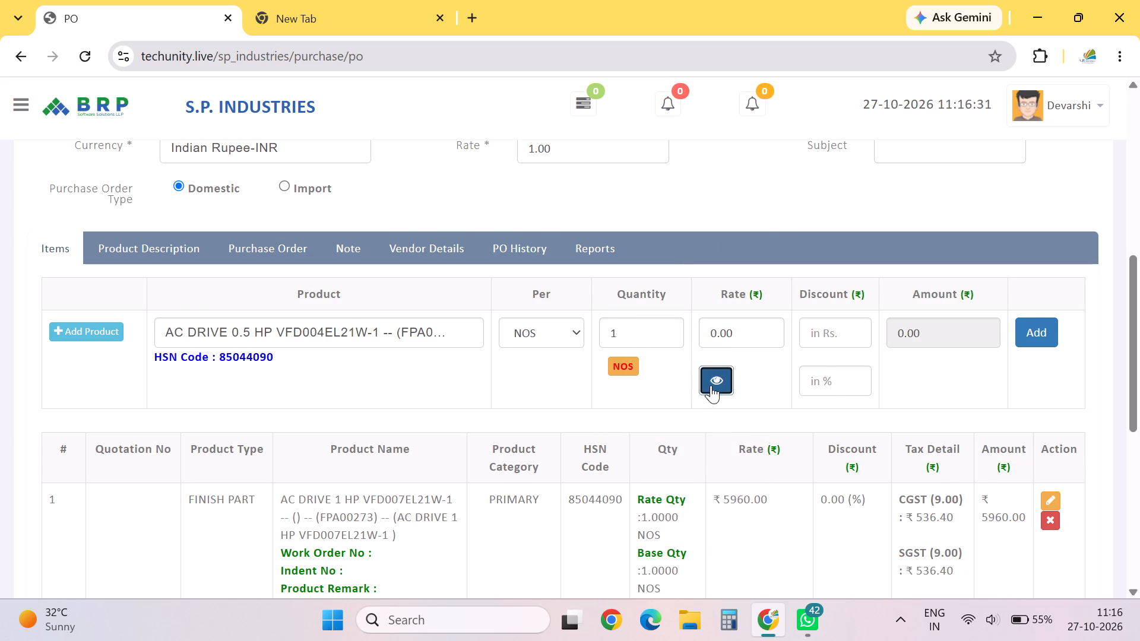
pyautogui.click(914, 120)
pyautogui.click(726, 353)
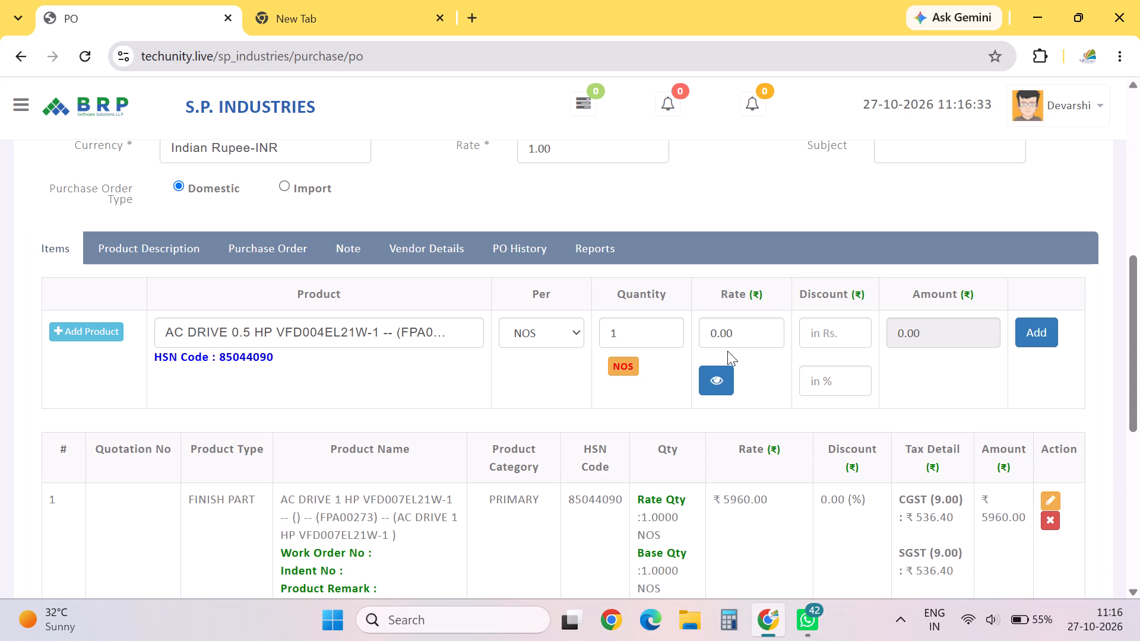
pyautogui.doubleClick(749, 331)
pyautogui.write('5480')
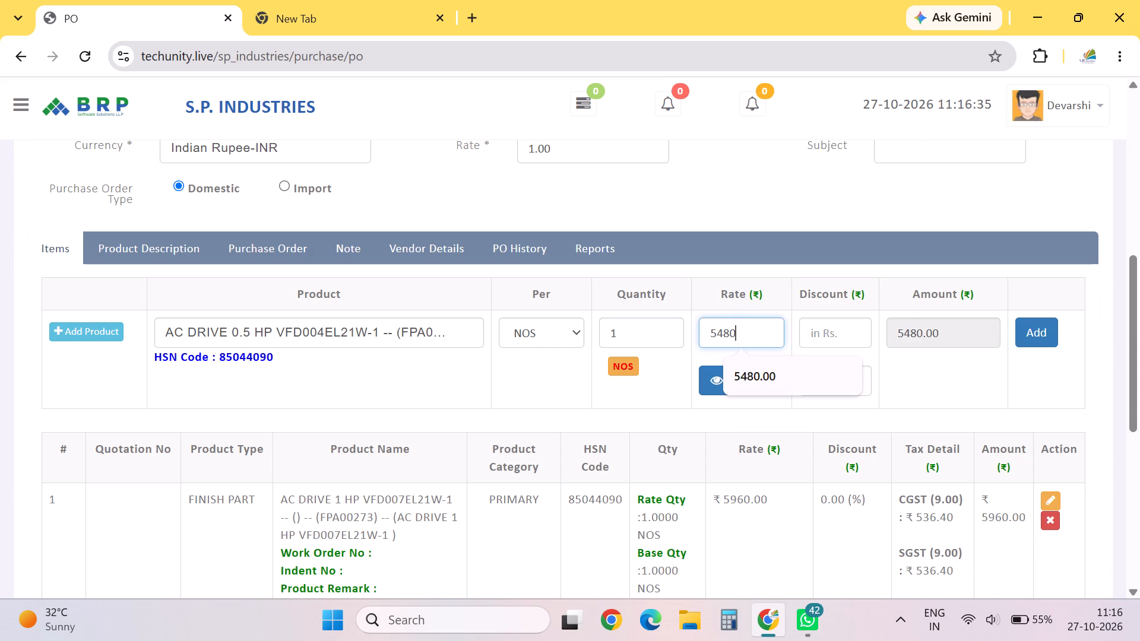
pyautogui.click(1052, 332)
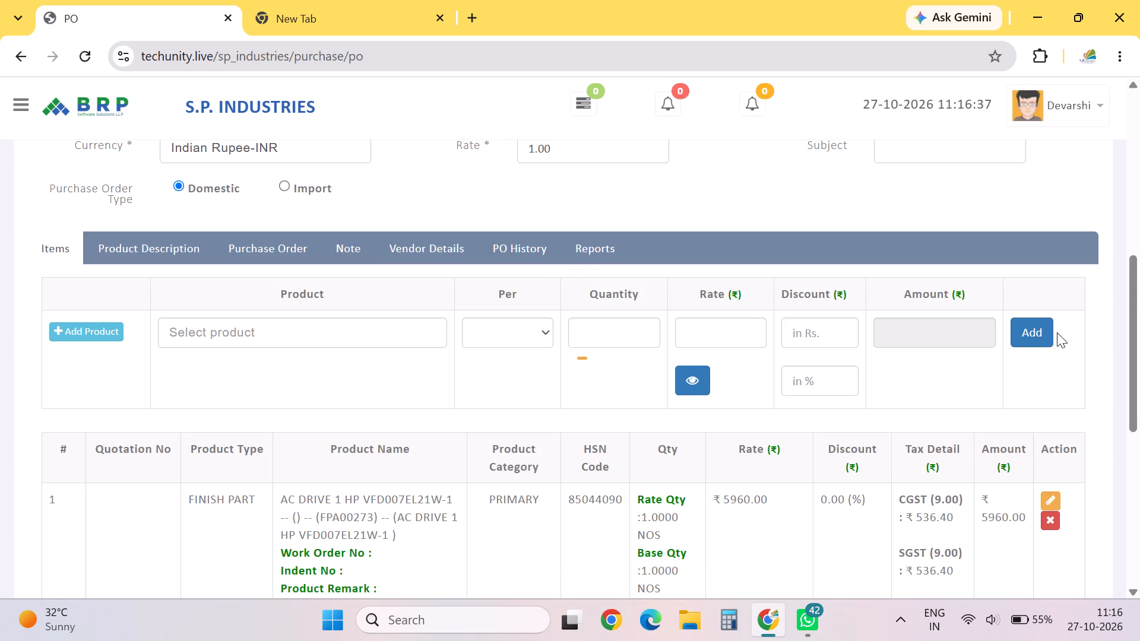
# Search the products for PLC and compare the matching entries.
pyautogui.moveTo(1139, 318); pyautogui.dragTo(1139, 312)
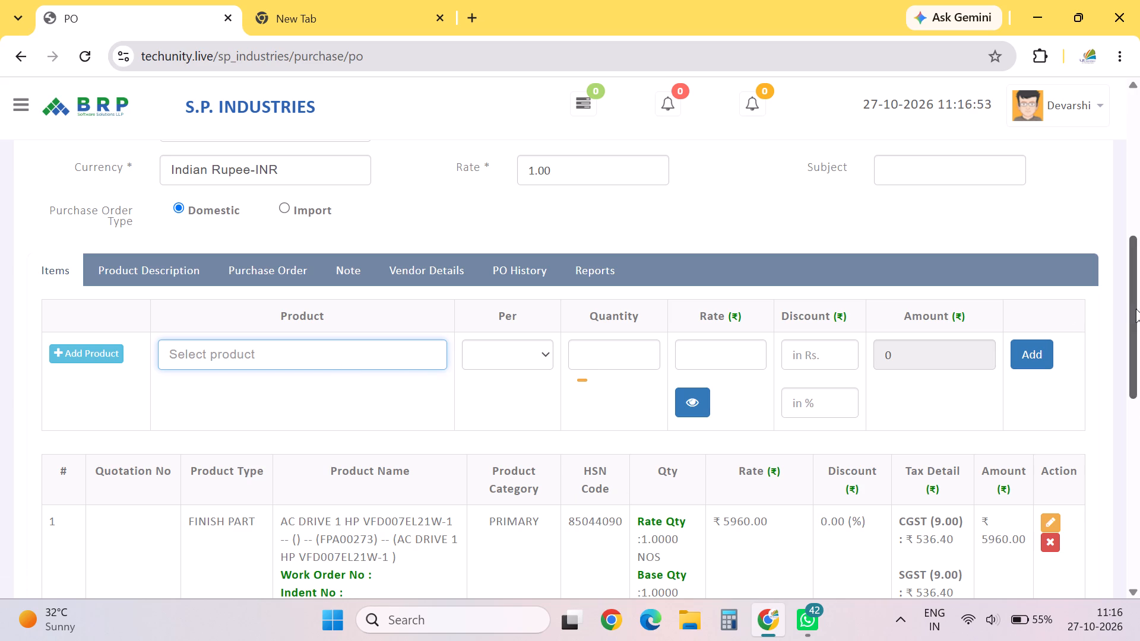
pyautogui.moveTo(1139, 313); pyautogui.dragTo(1139, 328)
pyautogui.click(246, 300)
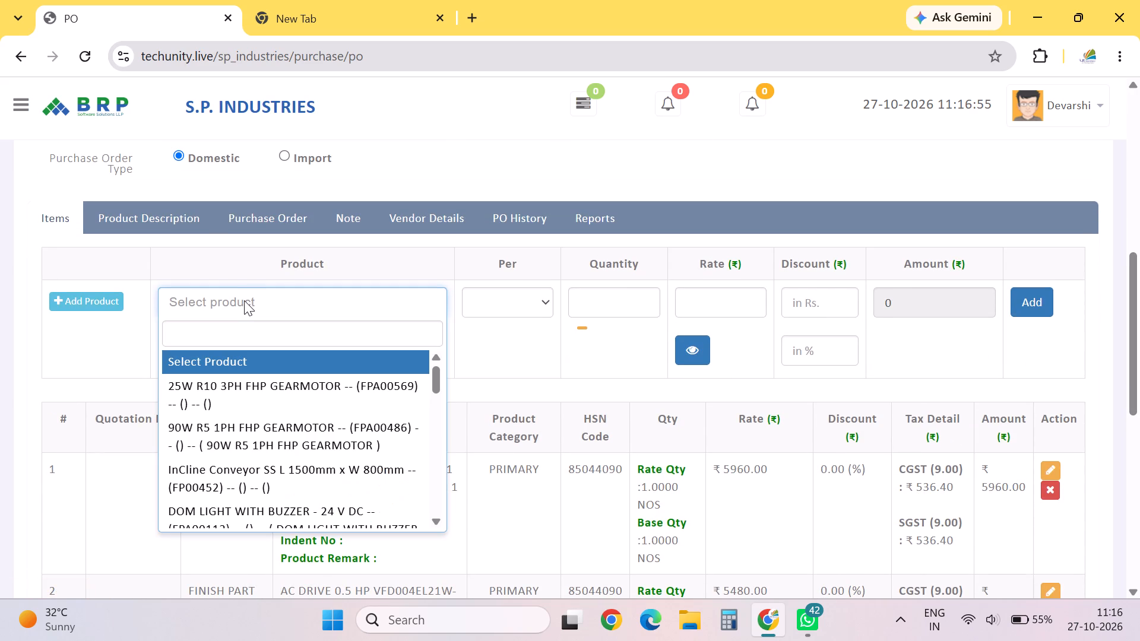
pyautogui.write('PLC')
pyautogui.press('Down')
pyautogui.press('Down')
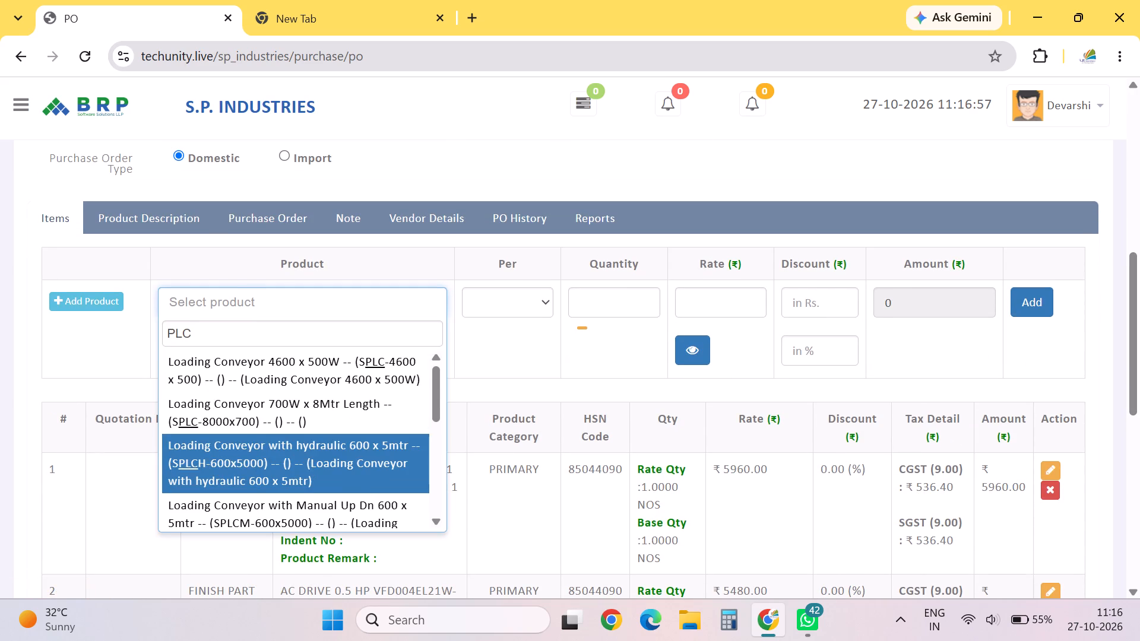
pyautogui.press('Down')
pyautogui.press('Down')
pyautogui.press('Down')
pyautogui.press('Down')
pyautogui.press('Down')
pyautogui.press('Up')
pyautogui.press('Up')
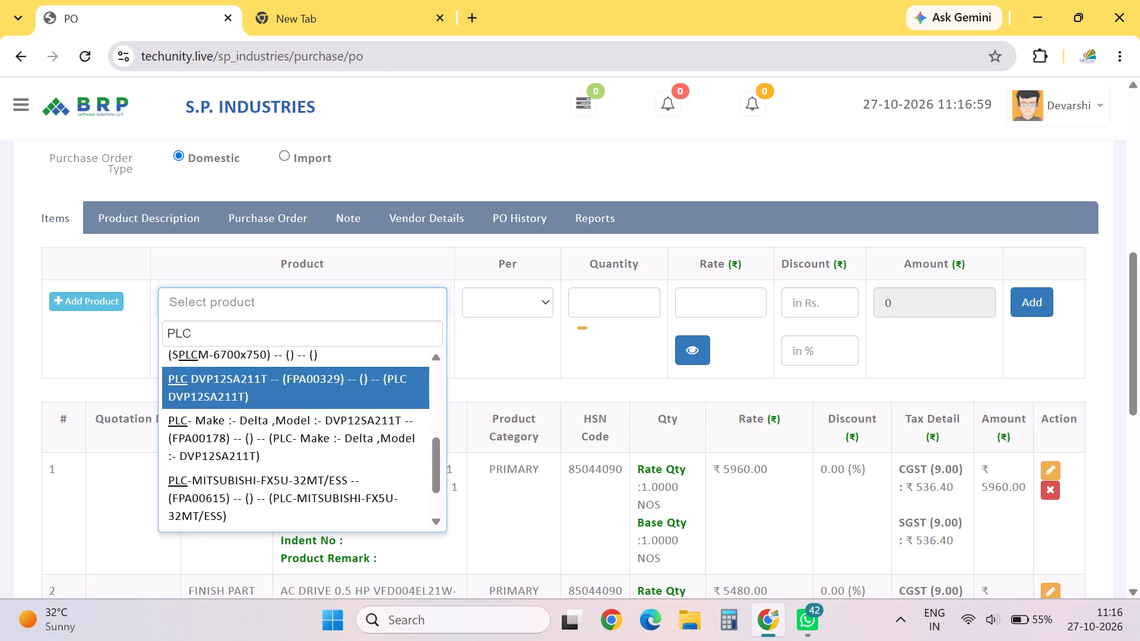
pyautogui.press('Down')
pyautogui.press('Up')
pyautogui.press('Down')
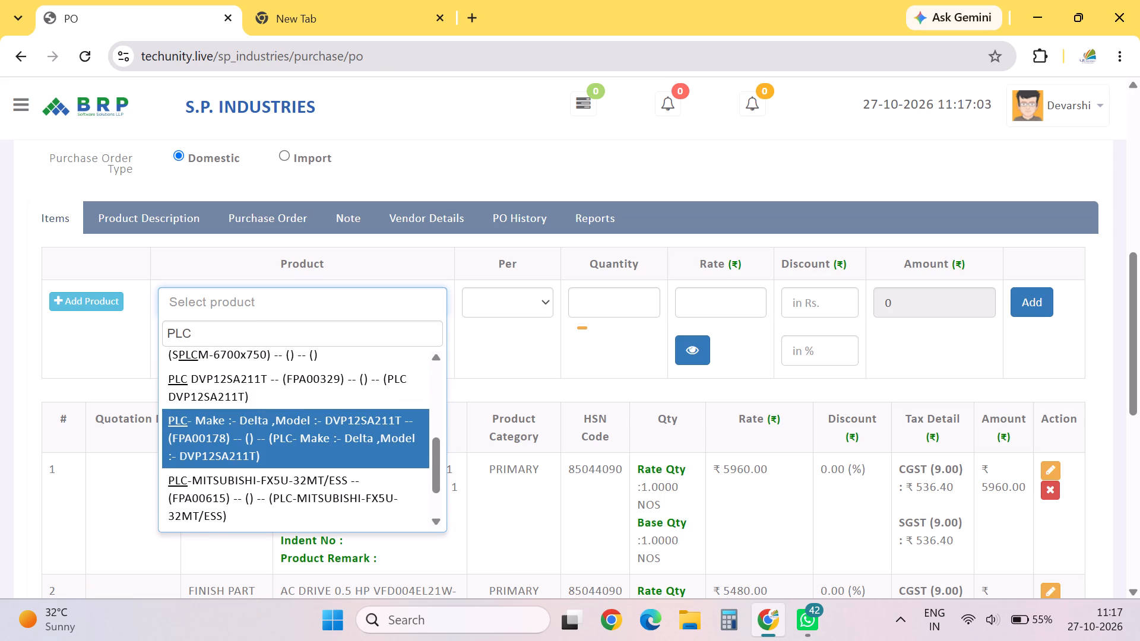
# Search the products for DELTA and look through the matching entries.
pyautogui.press('BackSpace')
pyautogui.press('BackSpace')
pyautogui.press('BackSpace')
pyautogui.press('BackSpace')
pyautogui.press('BackSpace')
pyautogui.write('DELTA')
pyautogui.press('Down')
pyautogui.press('Down')
pyautogui.press('Down')
pyautogui.press('BackSpace')
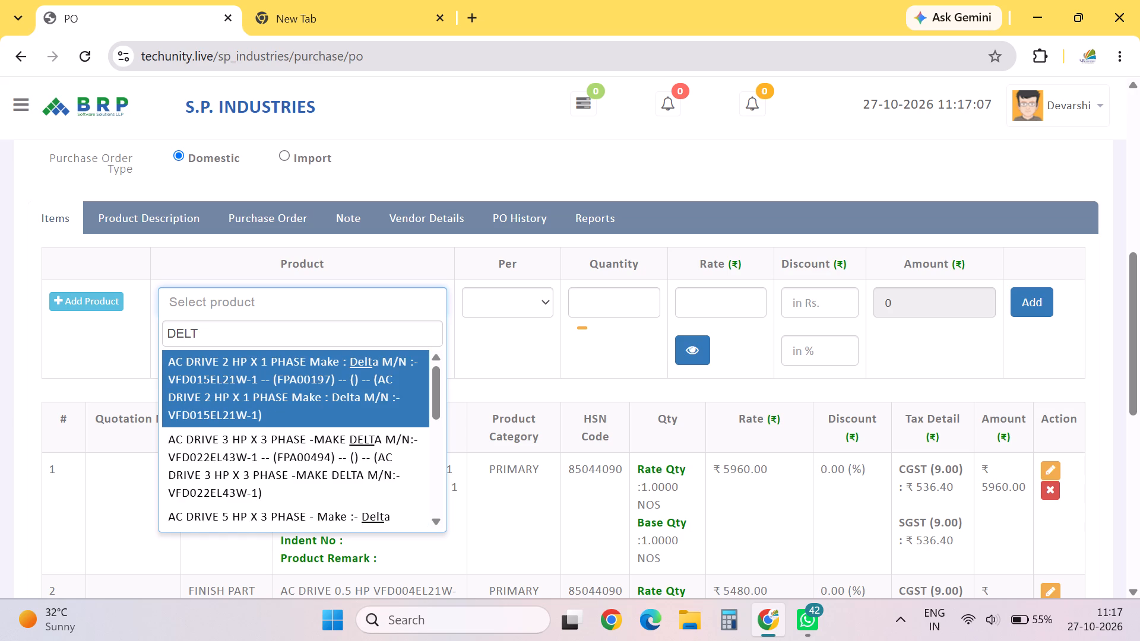
# Search the products for DVP and select the Delta PLC model DVP12SA211T (FPA00178) for the next order item.
pyautogui.press('BackSpace')
pyautogui.press('BackSpace')
pyautogui.press('BackSpace')
pyautogui.press('BackSpace')
pyautogui.press('BackSpace')
pyautogui.press('BackSpace')
pyautogui.write('DVP')
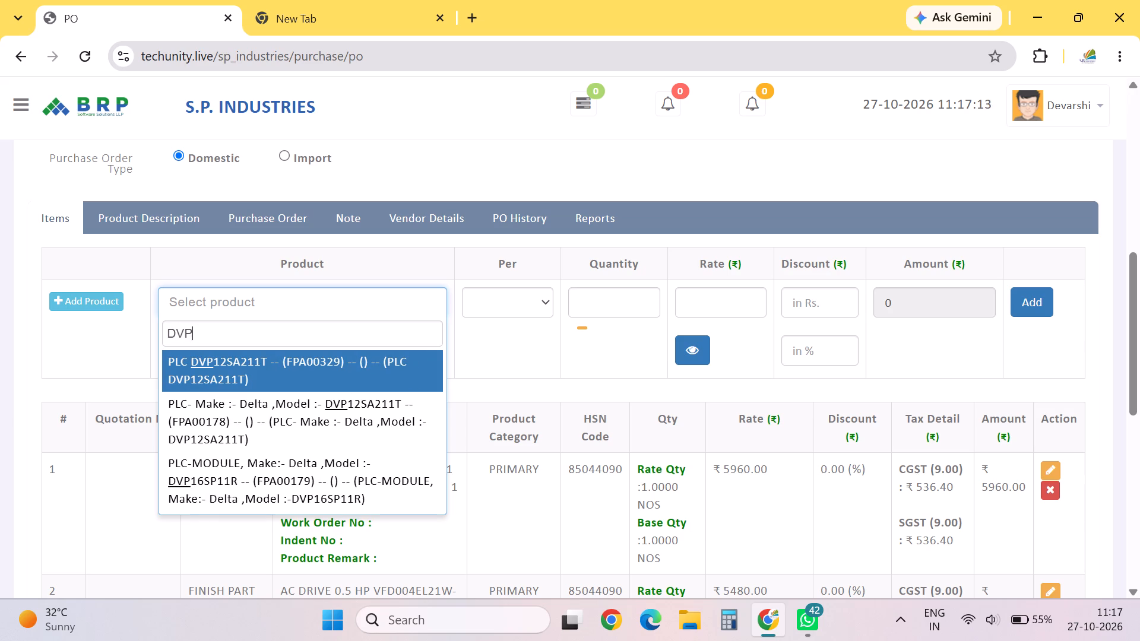
pyautogui.press('Down')
pyautogui.press('Up')
pyautogui.press('Down')
pyautogui.press('Down')
pyautogui.press('Up')
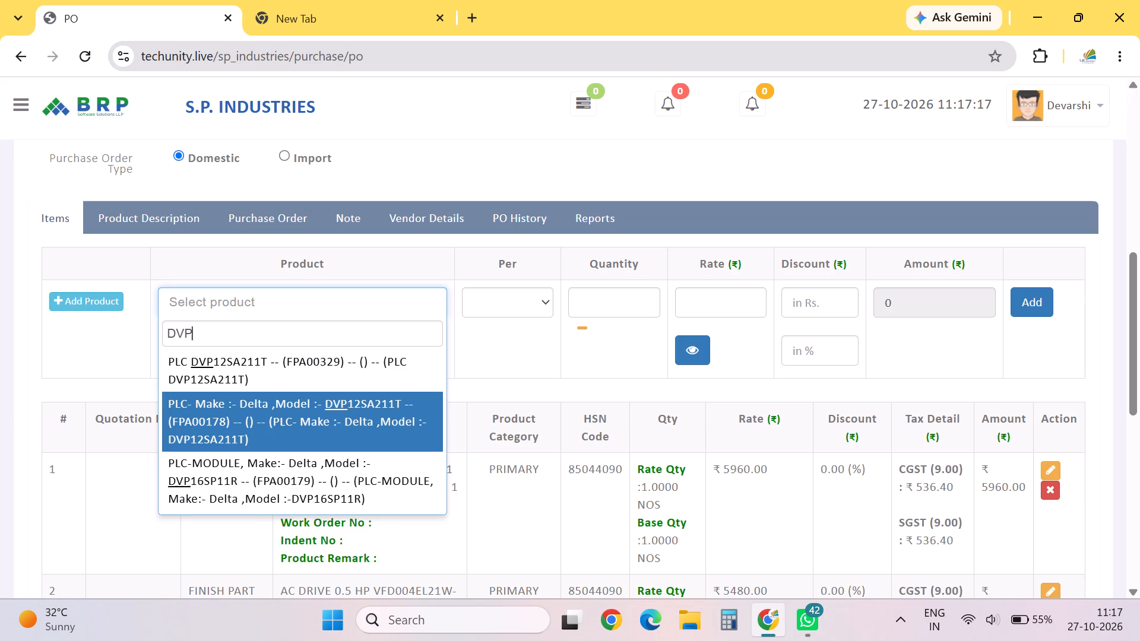
pyautogui.press('Up')
pyautogui.press('Down')
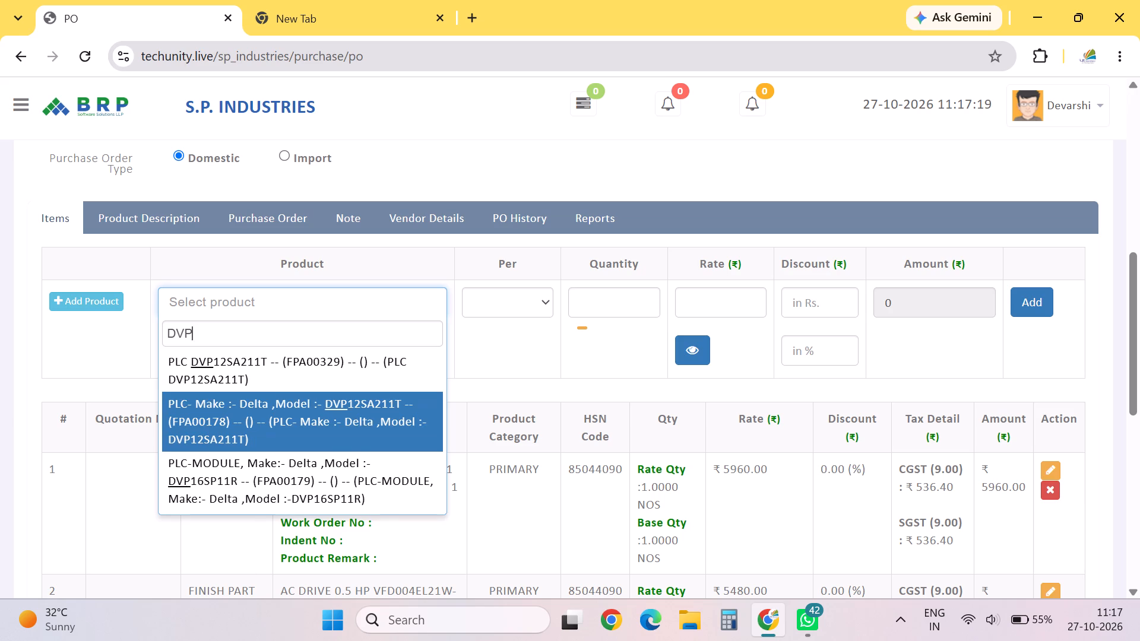
pyautogui.press('Up')
pyautogui.press('Down')
pyautogui.press('Down')
pyautogui.press('Down')
pyautogui.press('Down')
pyautogui.press('Down')
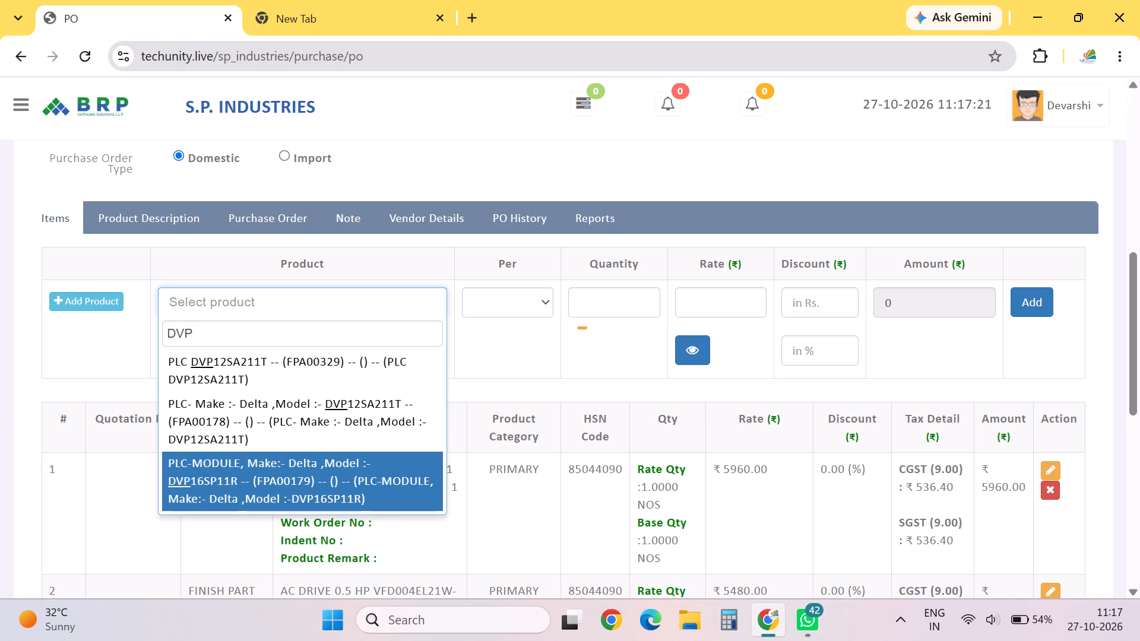
pyautogui.press('Up')
pyautogui.press('Up')
pyautogui.press('Down')
pyautogui.press('Down')
pyautogui.press('Up')
pyautogui.press('Up')
pyautogui.press('Up')
pyautogui.press('Down')
pyautogui.press('Up')
pyautogui.press('Down')
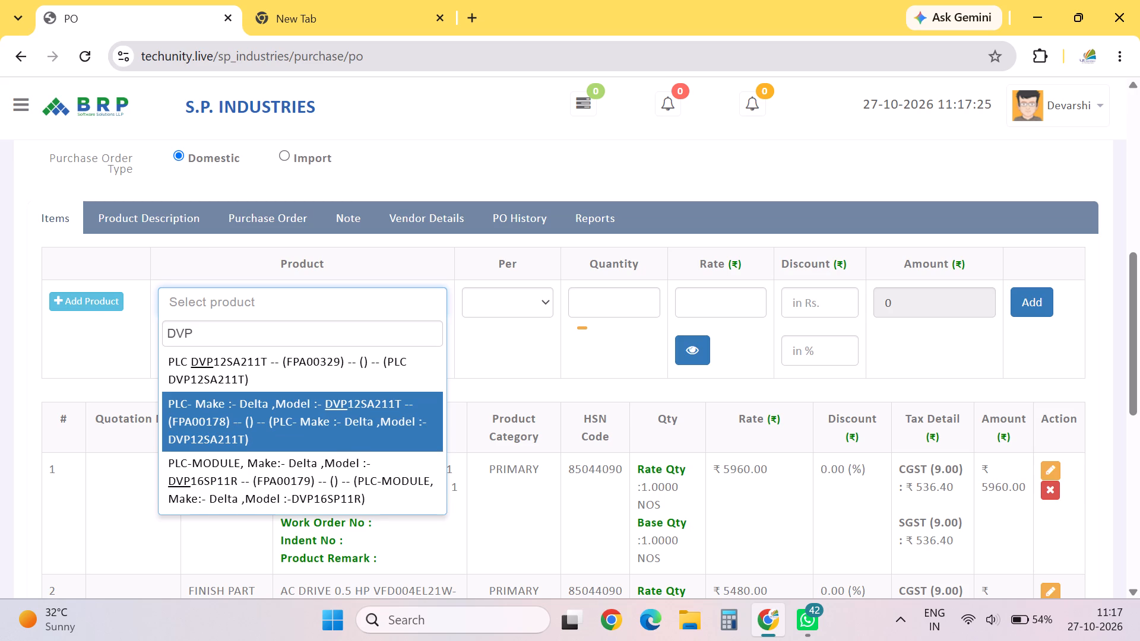
pyautogui.press('Up')
pyautogui.press('Down')
pyautogui.press('Up')
pyautogui.press('Down')
pyautogui.press('Up')
pyautogui.press('Down')
pyautogui.press('Up')
pyautogui.press('Down')
pyautogui.press('Up')
pyautogui.press('Down')
pyautogui.press('Up')
pyautogui.press('Down')
pyautogui.press('Return')
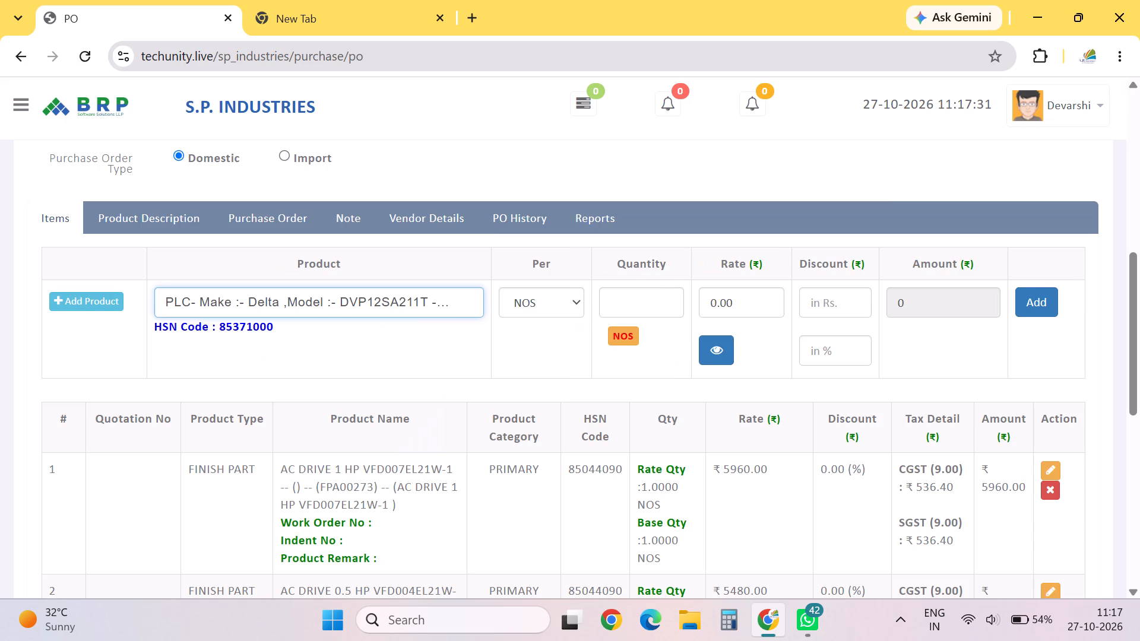
# Consult the Delta PLC's purchase history and add it to the purchase order with quantity 1 and rate 6530.
pyautogui.click(716, 351)
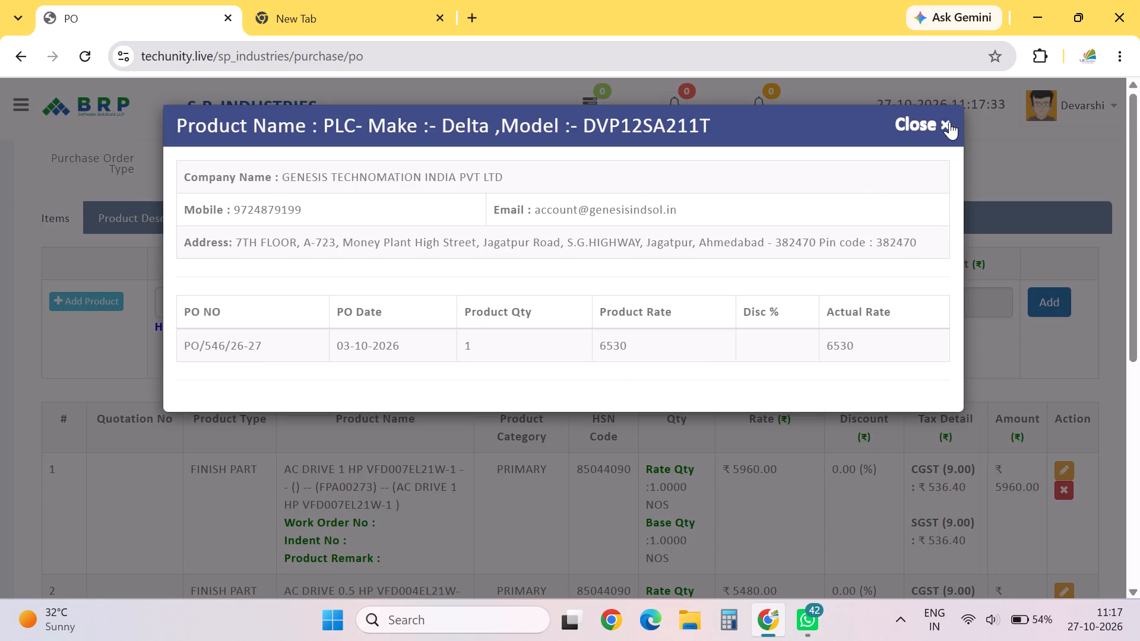
pyautogui.click(948, 123)
pyautogui.click(683, 305)
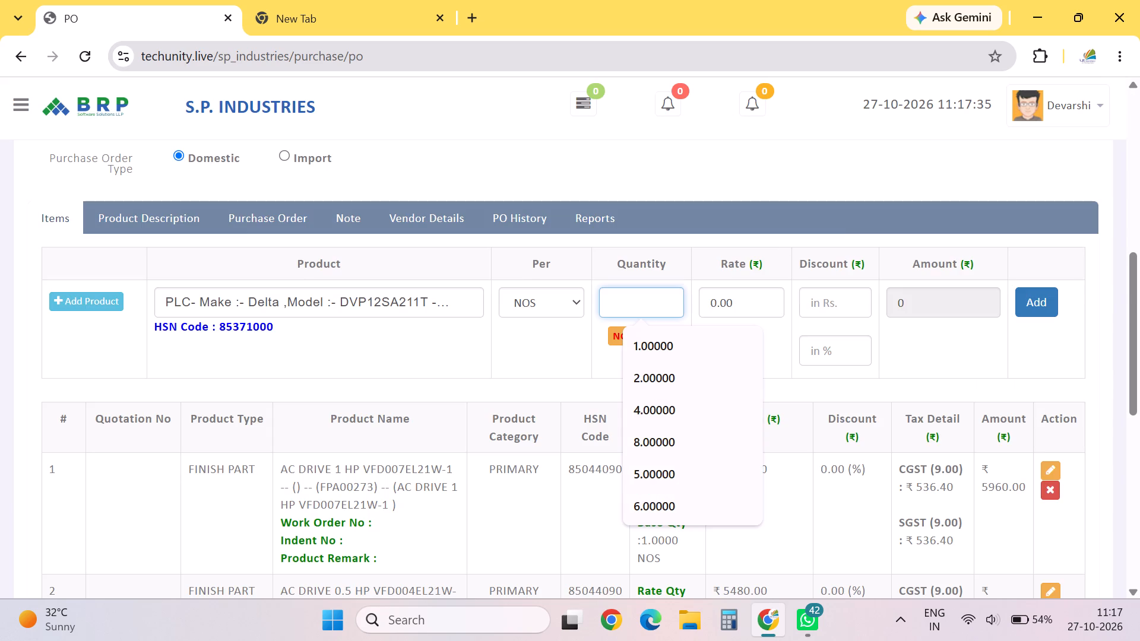
pyautogui.press('1')
pyautogui.press('Tab')
pyautogui.write('6530')
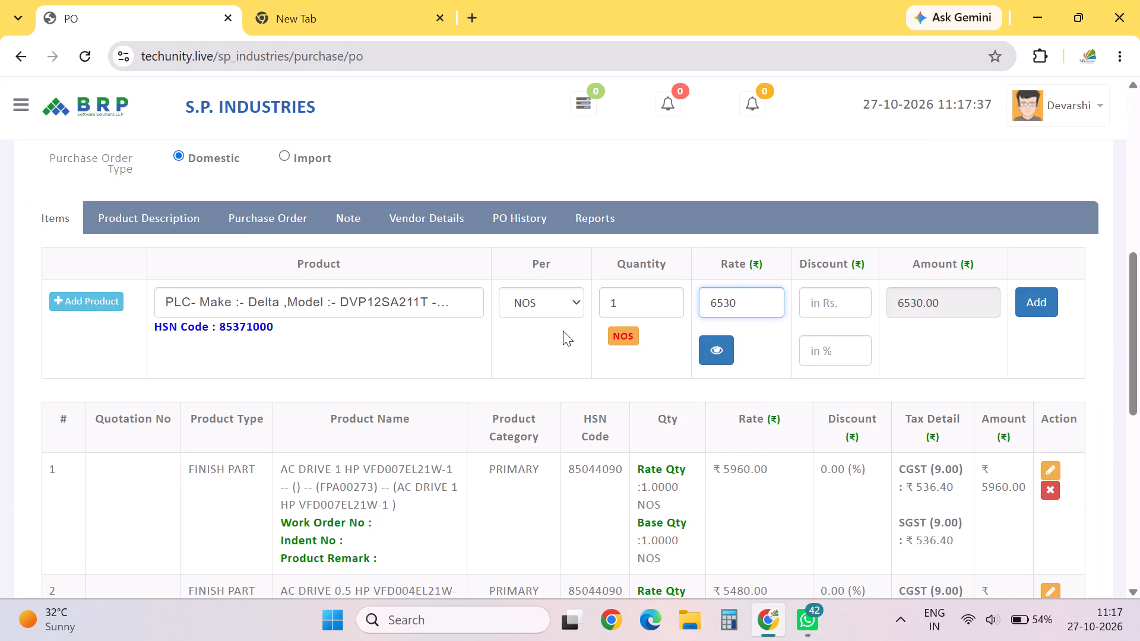
pyautogui.click(1041, 308)
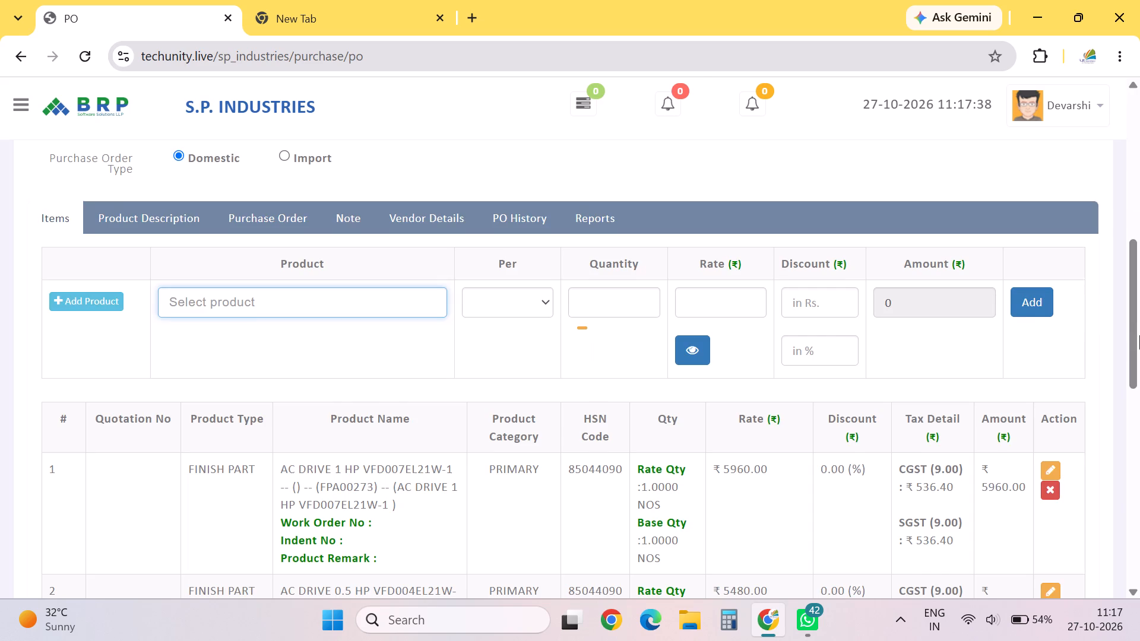
# Submit the completed purchase order.
pyautogui.moveTo(1139, 335); pyautogui.dragTo(1118, 603)
pyautogui.click(321, 505)
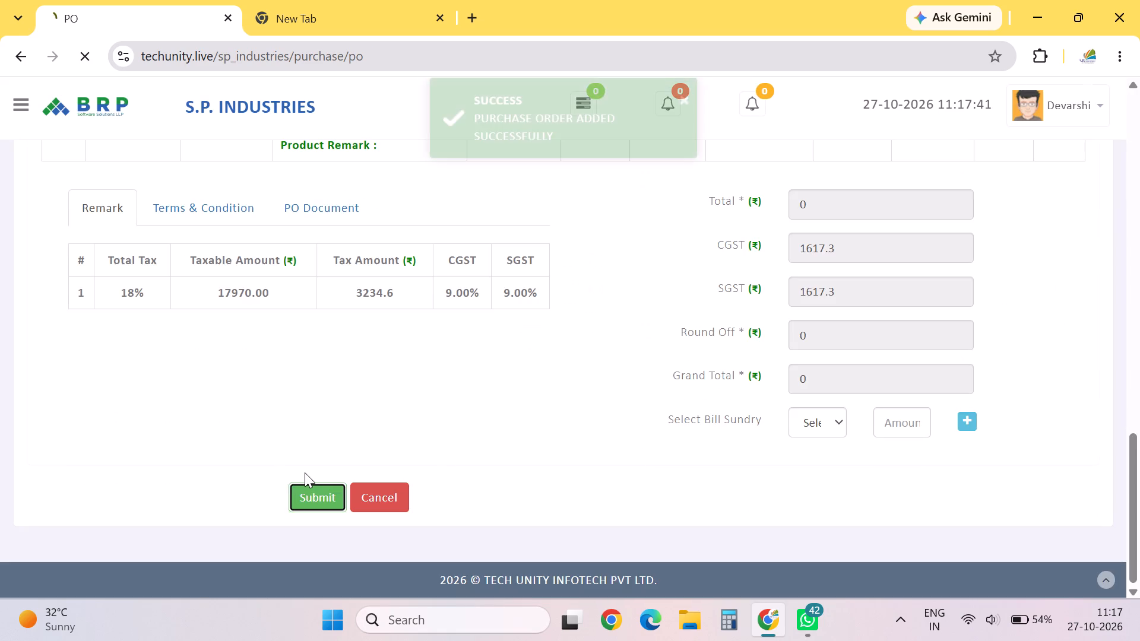
# Reload the purchase order list and open the print version of an approval-pending order dated 27 Oct 2026.
pyautogui.click(98, 270)
pyautogui.click(99, 236)
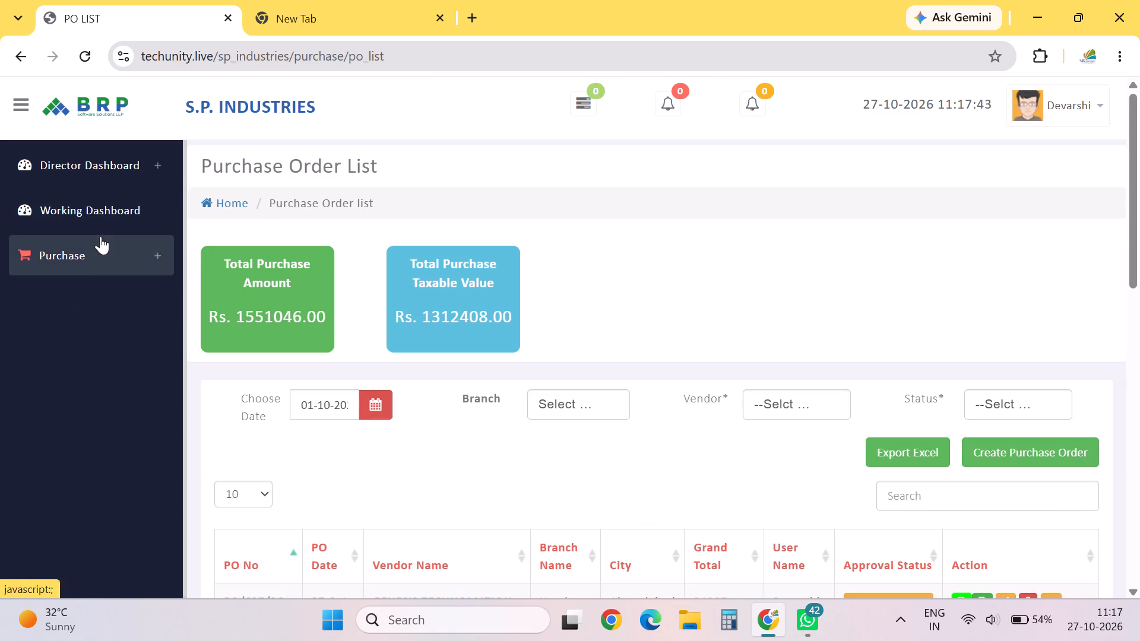
pyautogui.click(91, 387)
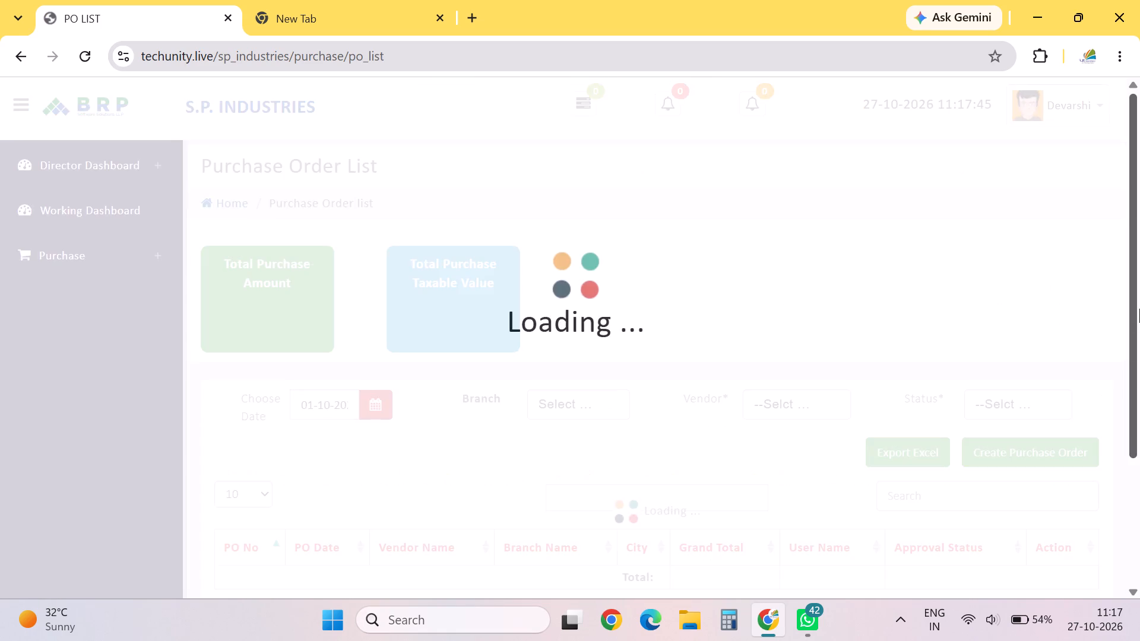
pyautogui.moveTo(1139, 309); pyautogui.dragTo(1139, 339)
pyautogui.moveTo(1139, 339); pyautogui.dragTo(1136, 255)
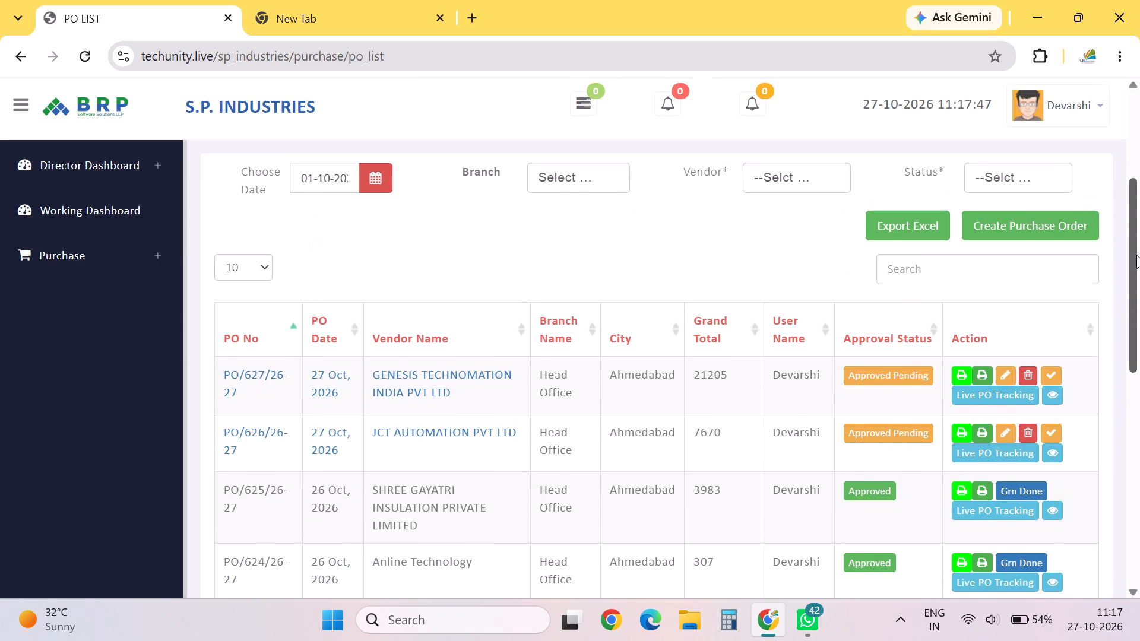
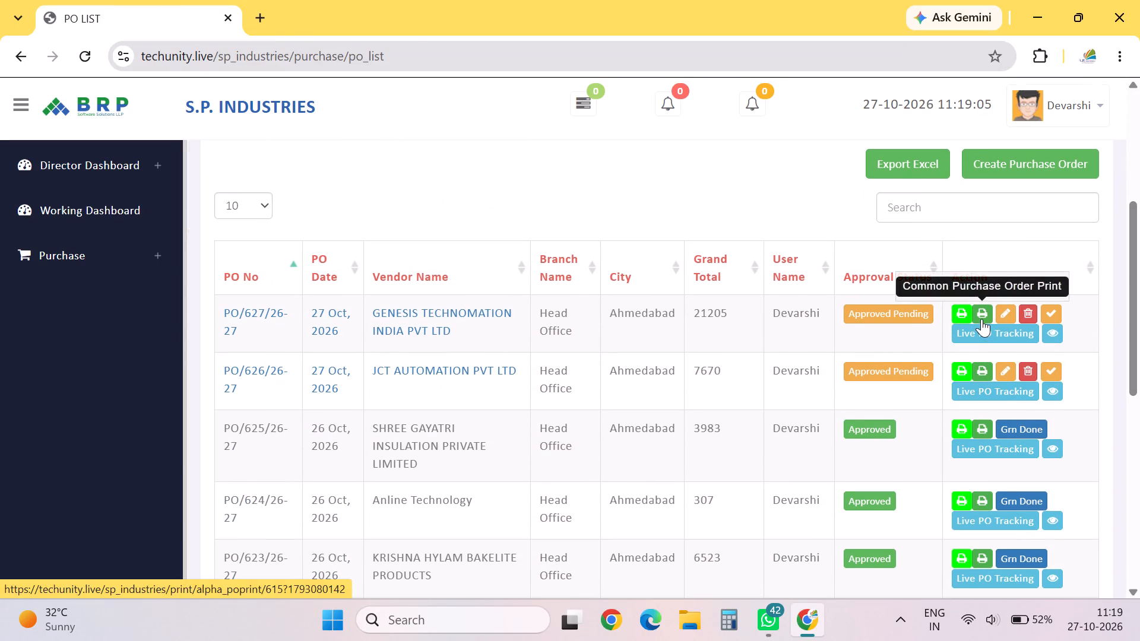
# Open the common purchase order print of PO/627/26-27 for GENESIS TECHNOMATION INDIA PVT LTD.
pyautogui.click(981, 319)
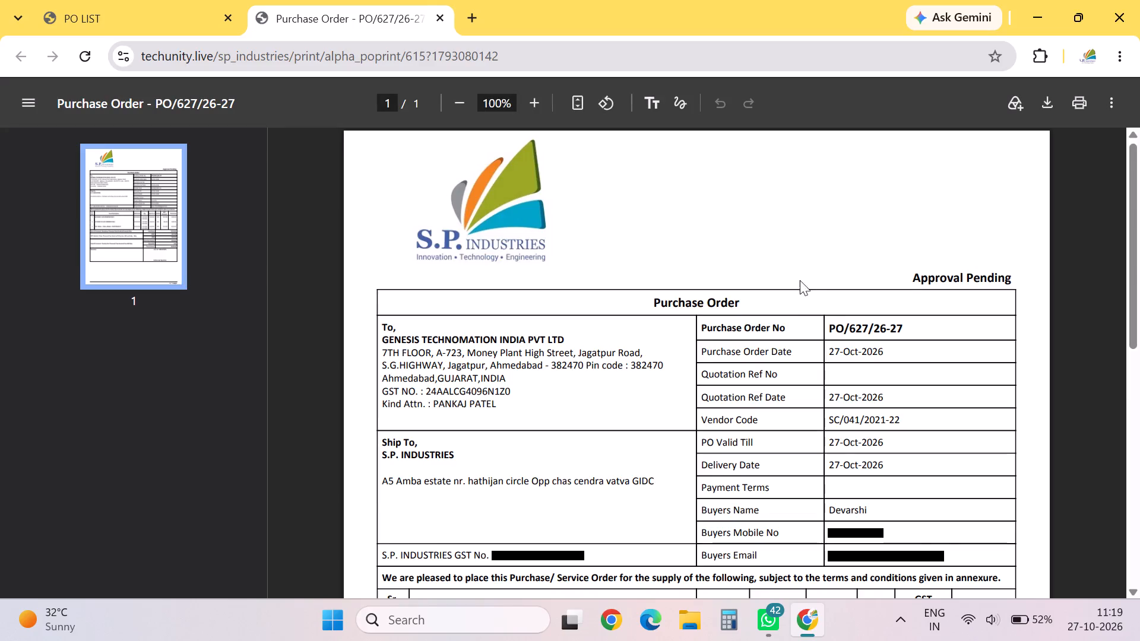
pyautogui.scroll(-4, 798, 285)
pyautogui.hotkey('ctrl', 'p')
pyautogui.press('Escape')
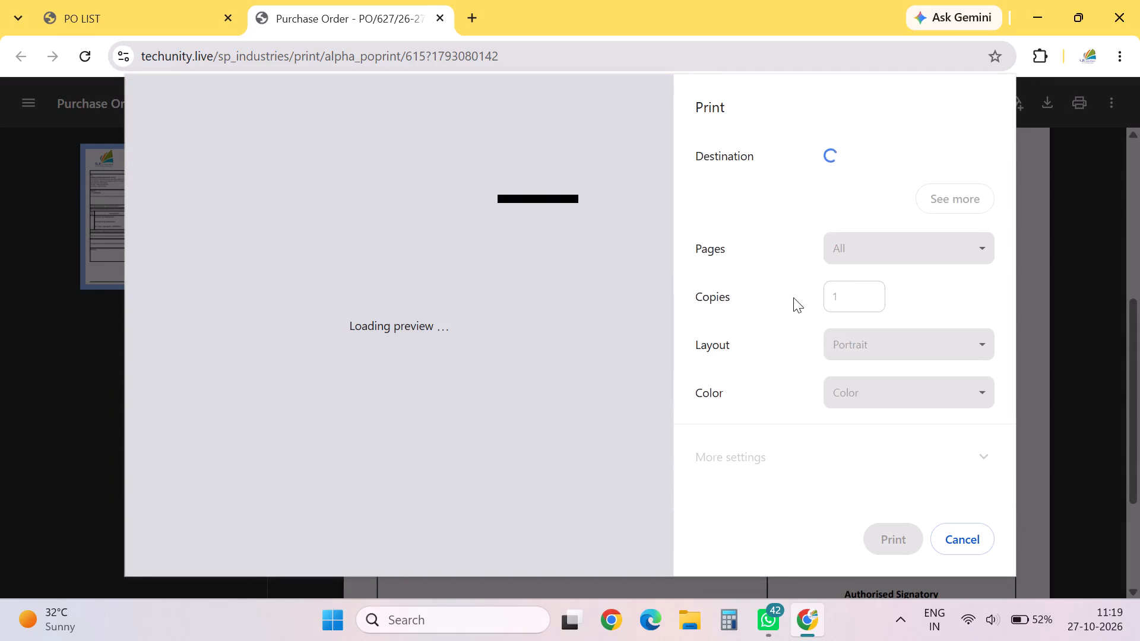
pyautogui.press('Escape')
# Review the item lines and tax amounts in the PO/627/26-27 printout.
pyautogui.click(1137, 396)
pyautogui.moveTo(1139, 366); pyautogui.dragTo(1139, 319)
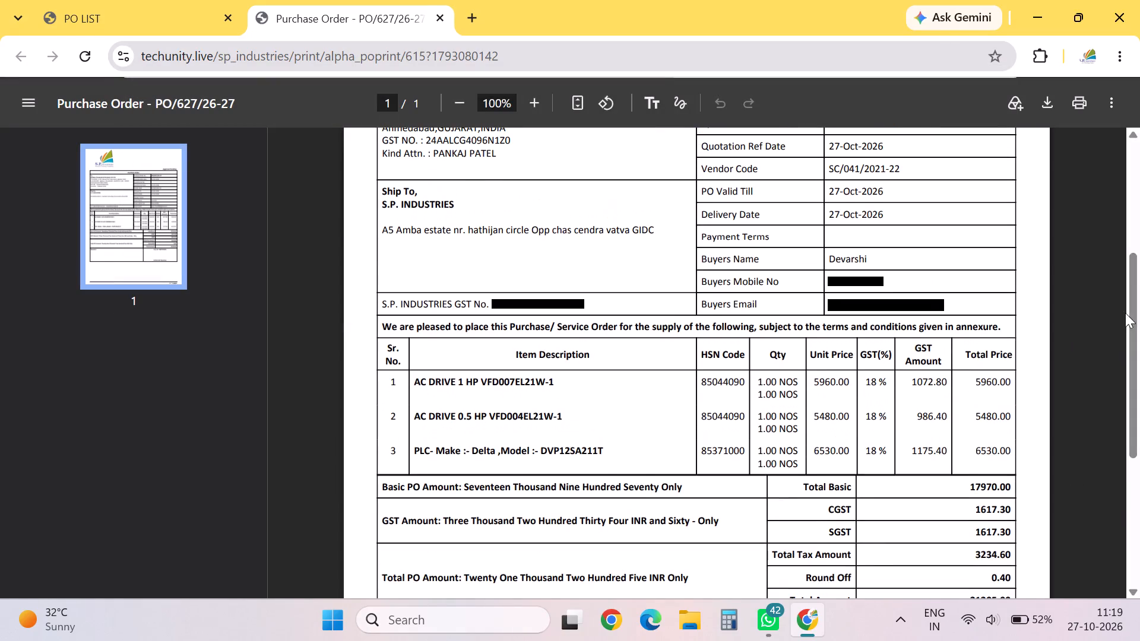
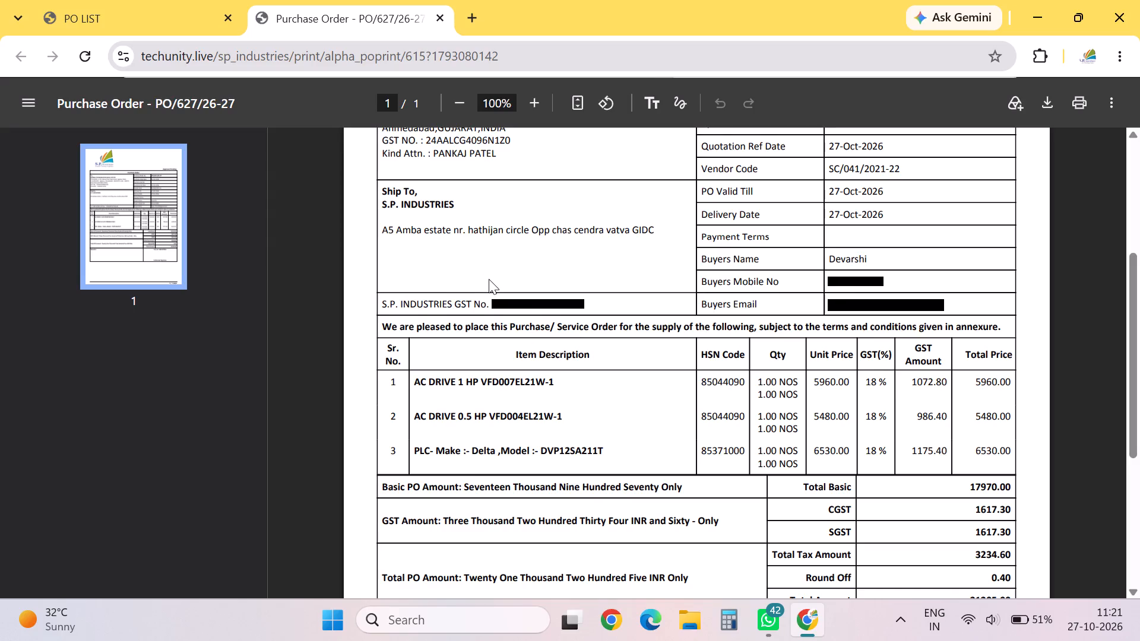
# Print the purchase order to a PDF file, starting its file name from the earlier GENESIS PO - 593.pdf.
pyautogui.hotkey('ctrl', 'p')
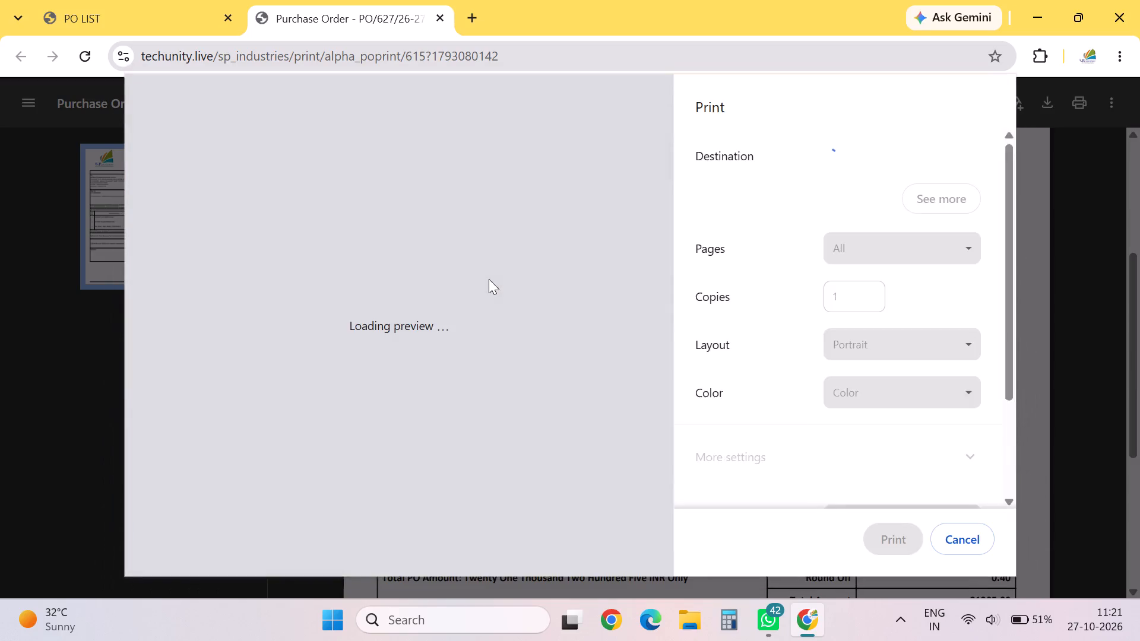
pyautogui.click(891, 523)
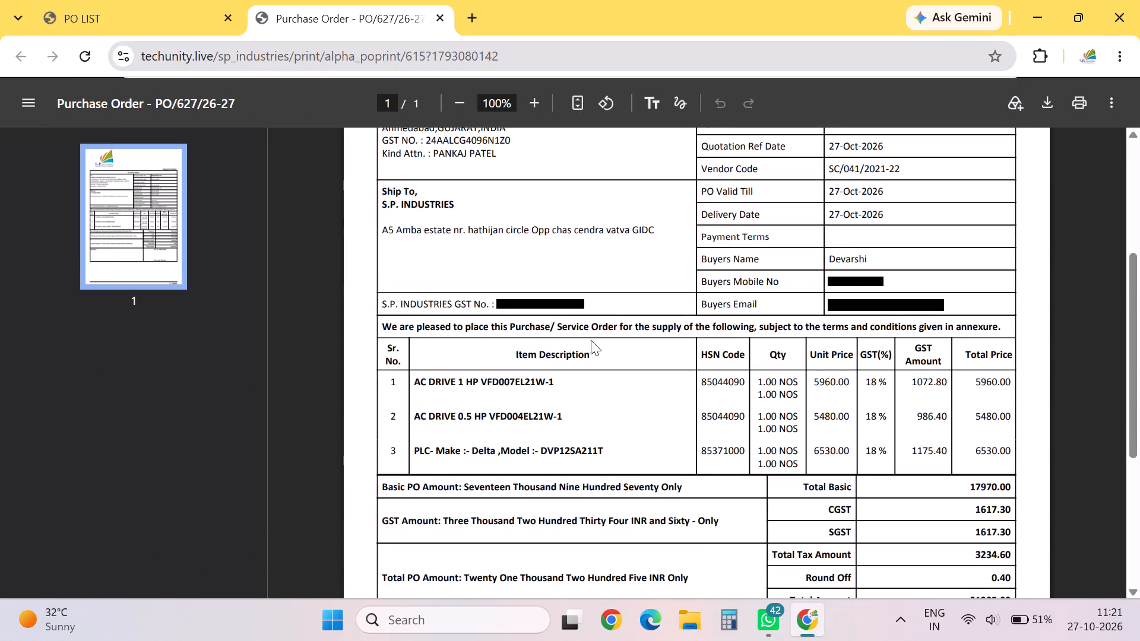
pyautogui.write('GENE')
pyautogui.press('Up')
pyautogui.press('Left')
pyautogui.press('Left')
pyautogui.press('Left')
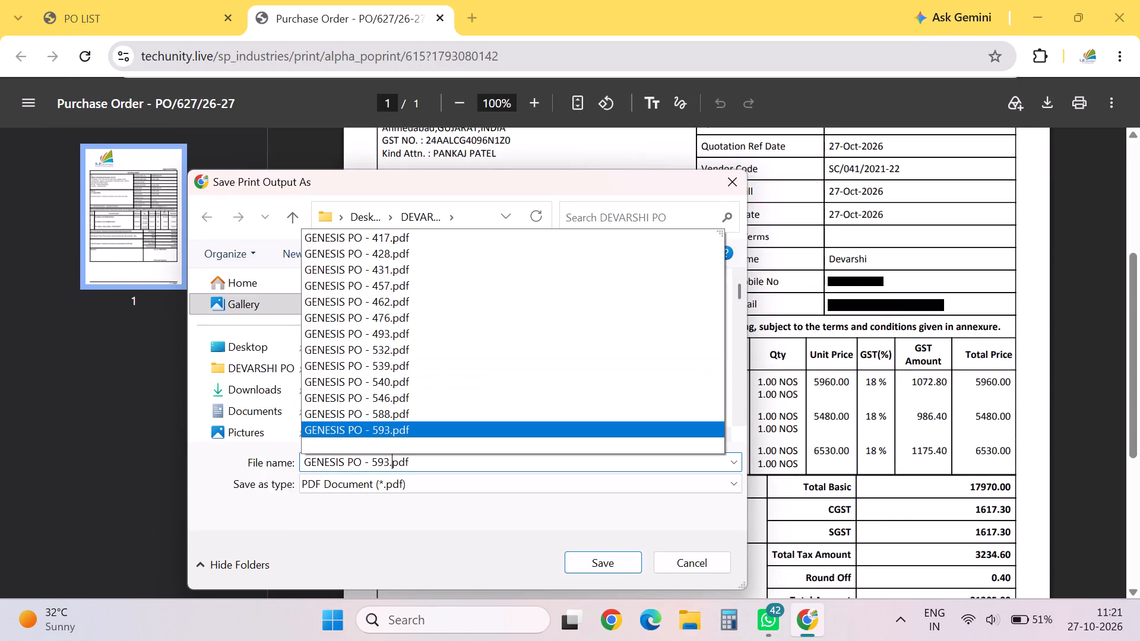
pyautogui.press('Left')
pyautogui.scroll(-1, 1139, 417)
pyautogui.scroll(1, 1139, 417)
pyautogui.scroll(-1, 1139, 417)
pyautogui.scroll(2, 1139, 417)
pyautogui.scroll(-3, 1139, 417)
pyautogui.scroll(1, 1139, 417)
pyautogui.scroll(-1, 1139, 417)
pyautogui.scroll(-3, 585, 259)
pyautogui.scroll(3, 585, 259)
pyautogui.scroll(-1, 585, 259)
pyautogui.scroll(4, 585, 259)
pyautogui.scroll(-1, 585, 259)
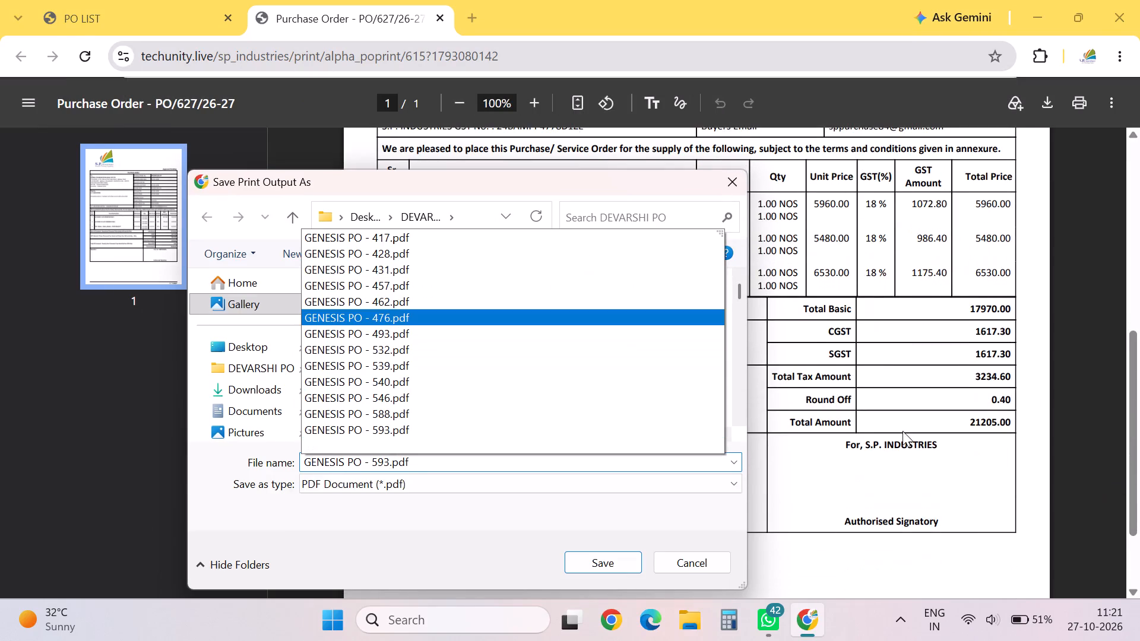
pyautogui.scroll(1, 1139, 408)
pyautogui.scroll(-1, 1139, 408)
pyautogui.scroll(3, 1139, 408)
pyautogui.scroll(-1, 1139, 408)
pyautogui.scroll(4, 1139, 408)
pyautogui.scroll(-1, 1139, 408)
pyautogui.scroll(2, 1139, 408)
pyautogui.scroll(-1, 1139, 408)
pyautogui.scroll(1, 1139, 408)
# Change the number in the file name to make it GENESIS PO - 627.pdf and save it in the DEVARSHI PO folder.
pyautogui.click(439, 469)
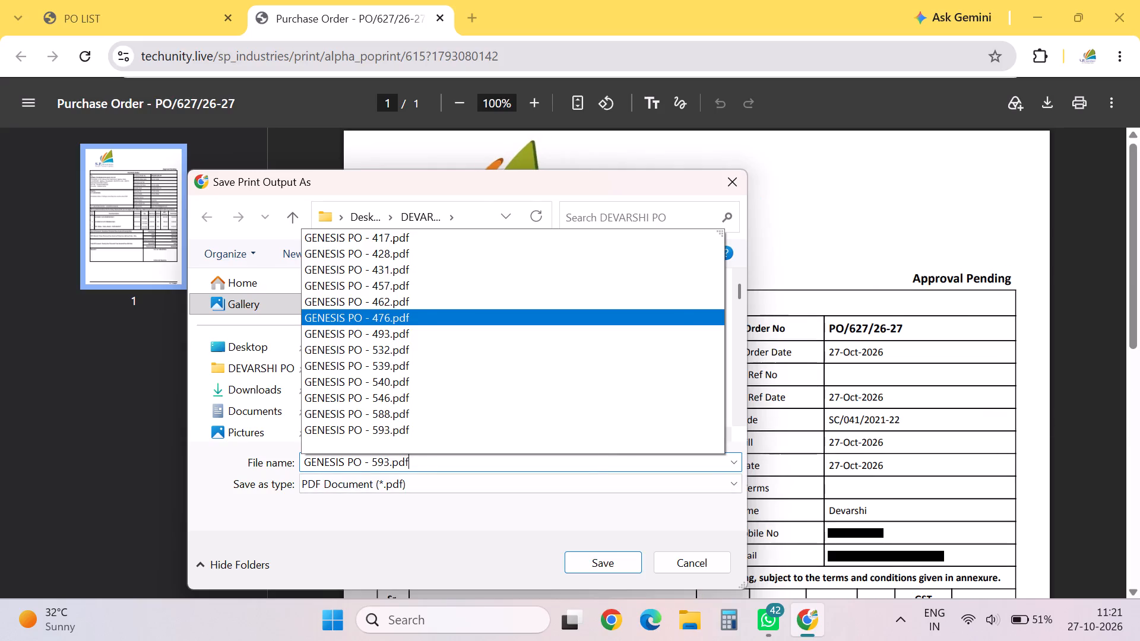
pyautogui.press('Left')
pyautogui.press('Left')
pyautogui.press('Left')
pyautogui.press('Left')
pyautogui.press('BackSpace')
pyautogui.press('BackSpace')
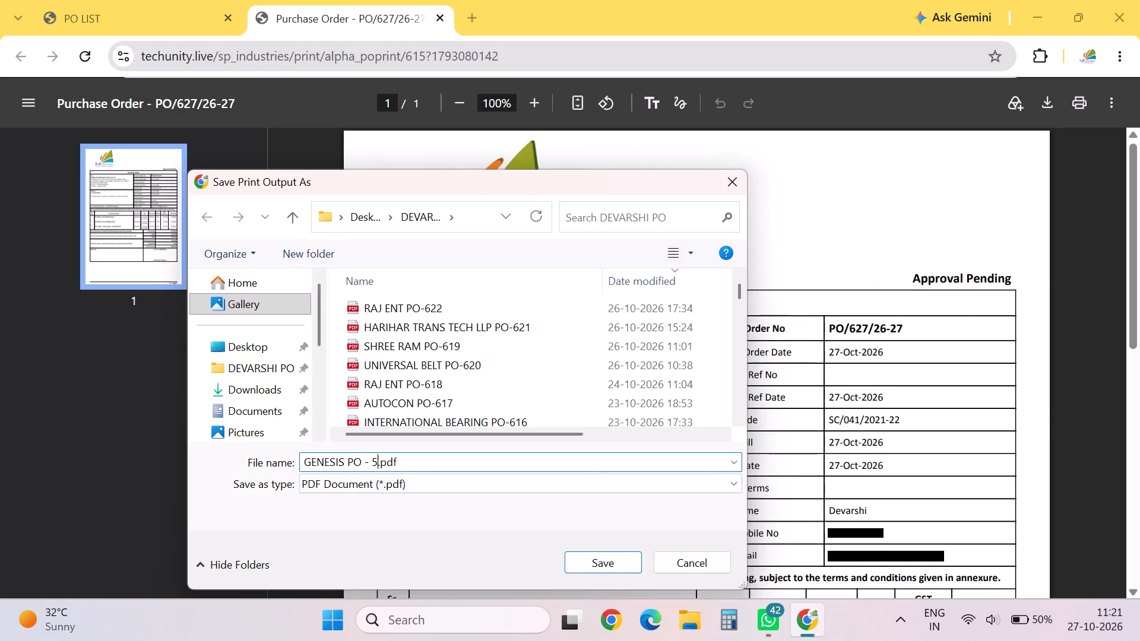
pyautogui.press('BackSpace')
pyautogui.write('627')
pyautogui.press('Return')
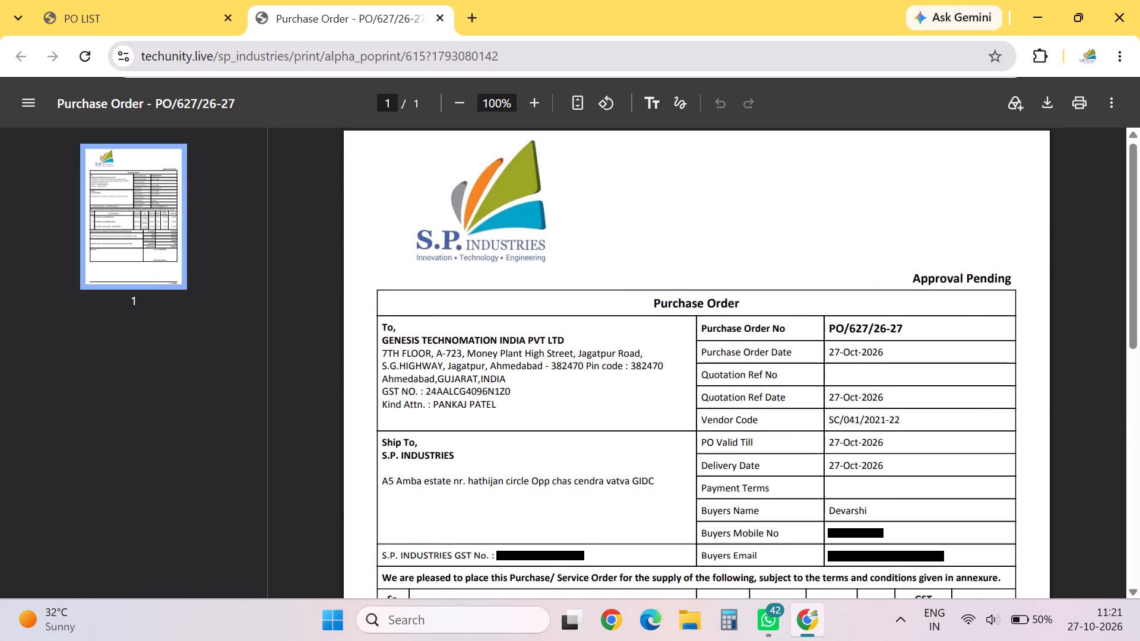
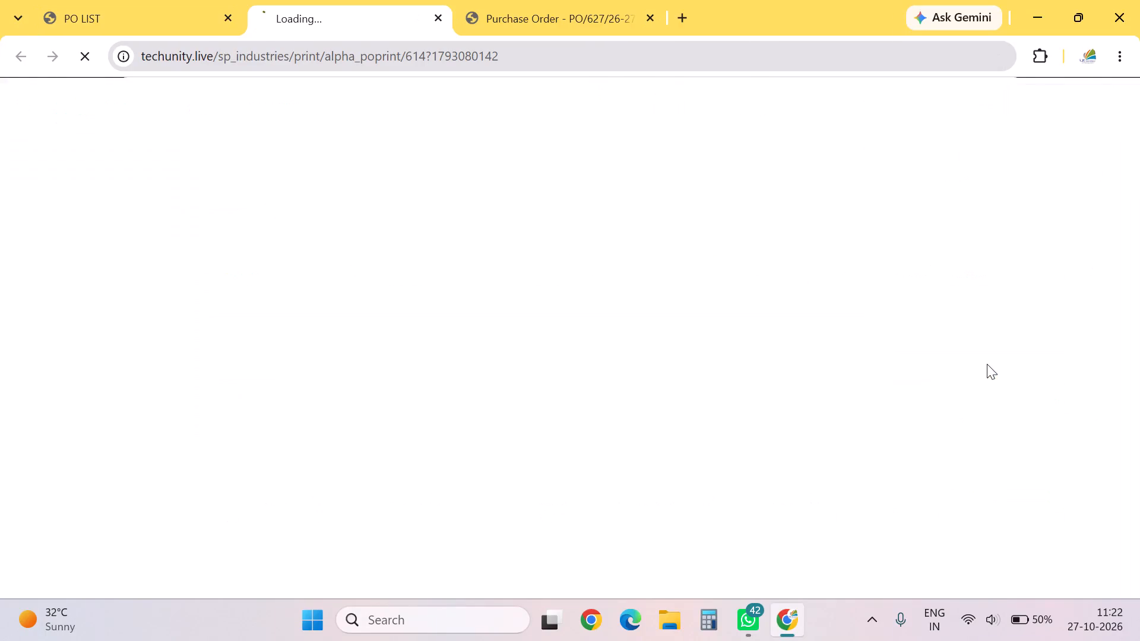
# Close the printout of purchase order PO/627/26-27, leaving the PO/626/26-27 printout open.
pyautogui.click(655, 15)
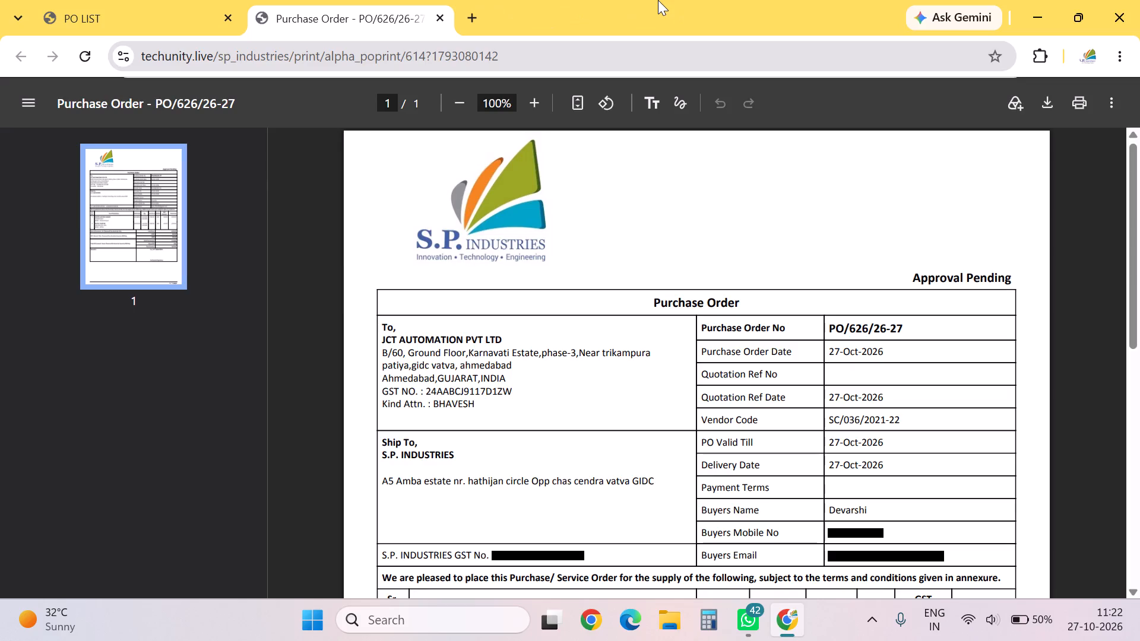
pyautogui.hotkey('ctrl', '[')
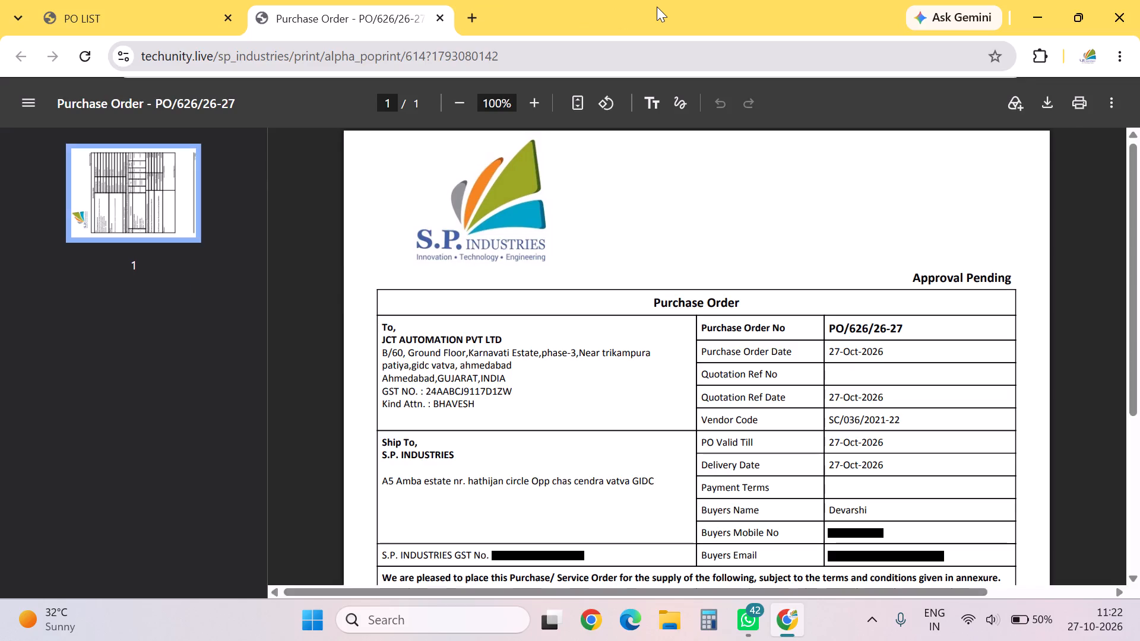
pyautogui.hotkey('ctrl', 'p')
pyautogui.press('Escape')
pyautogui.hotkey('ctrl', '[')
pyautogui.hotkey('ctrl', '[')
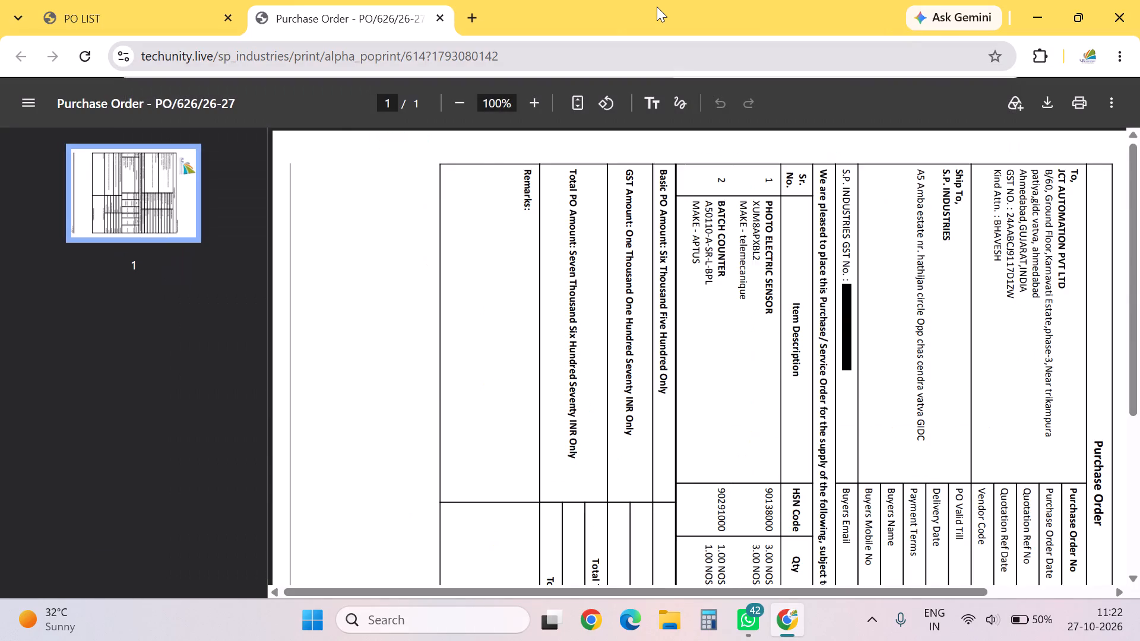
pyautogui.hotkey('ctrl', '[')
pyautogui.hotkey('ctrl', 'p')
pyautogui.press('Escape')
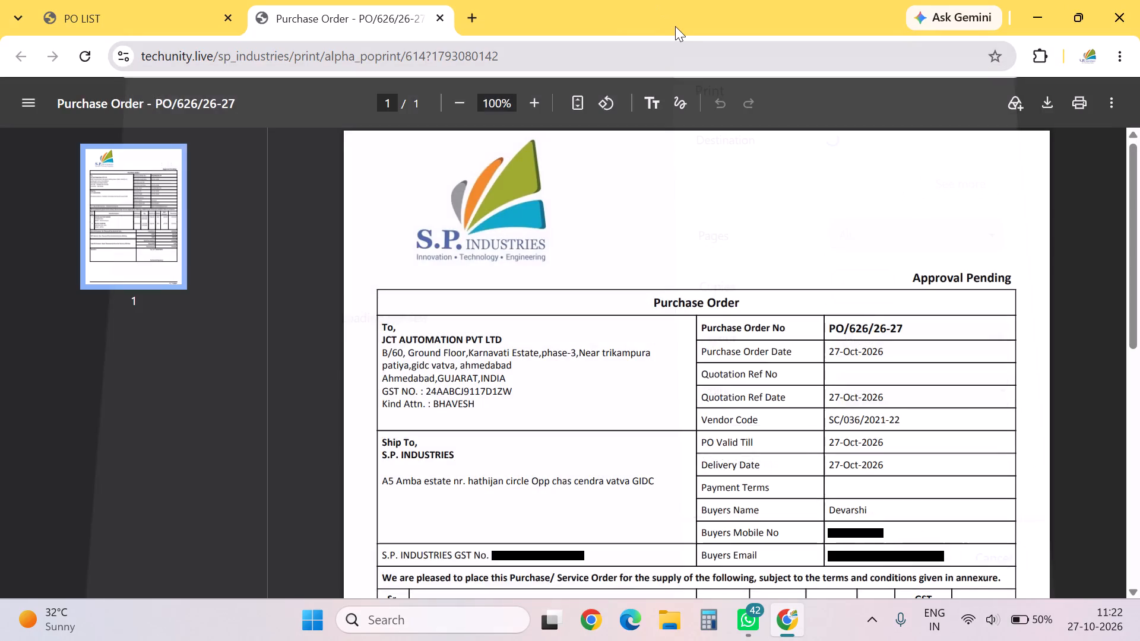
# Print purchase order PO/626/26-27 to a PDF file named JCT AUTOMATION PO-626 in the DEVARSHI PO folder.
pyautogui.hotkey('ctrl', 'p')
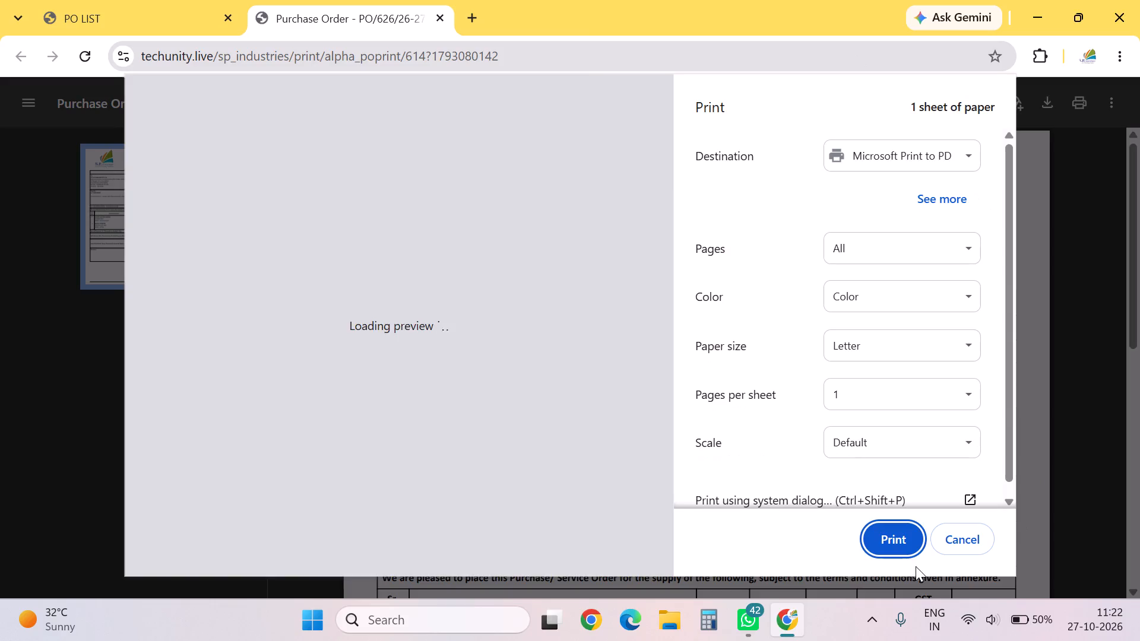
pyautogui.click(898, 538)
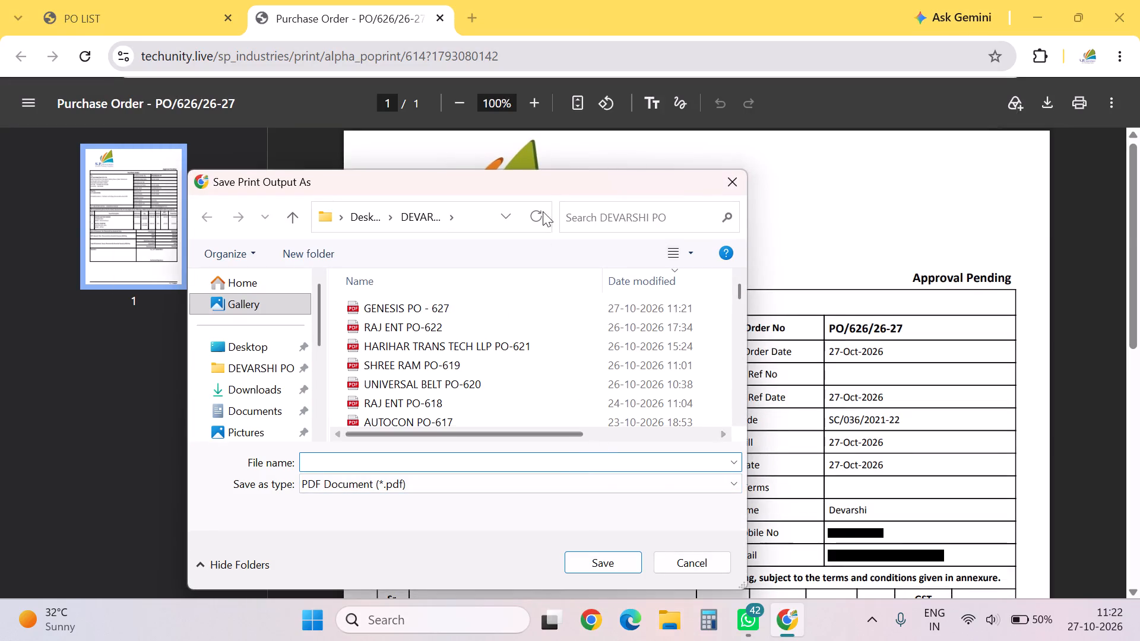
pyautogui.moveTo(537, 174); pyautogui.dragTo(528, 272)
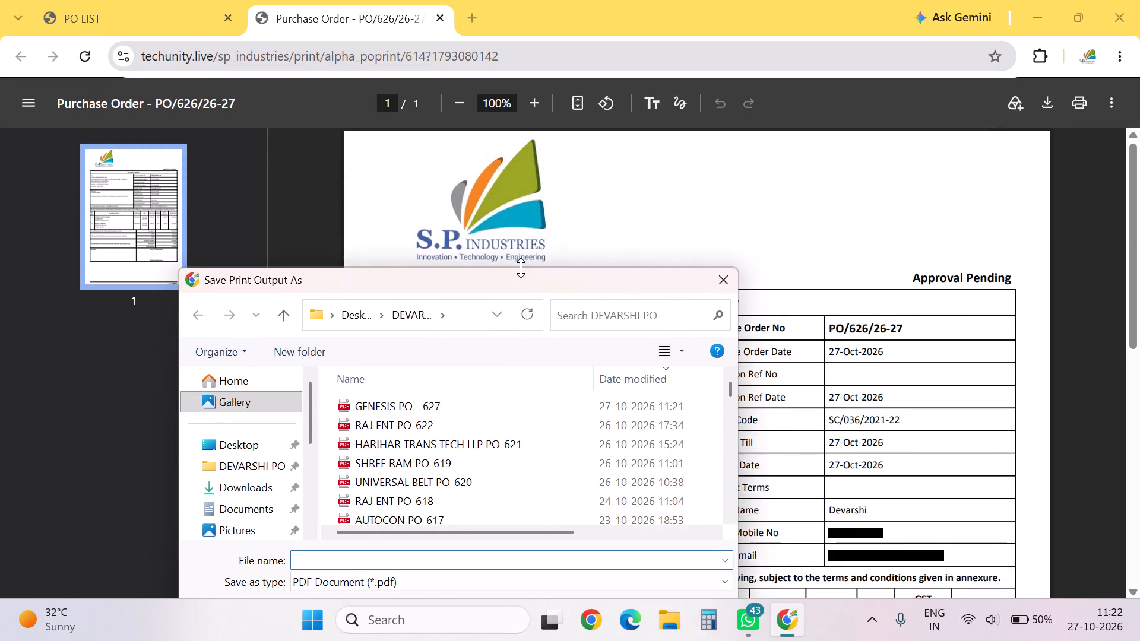
pyautogui.write('JCT')
pyautogui.press('space')
pyautogui.write('AUTO')
pyautogui.write('MATION PO-')
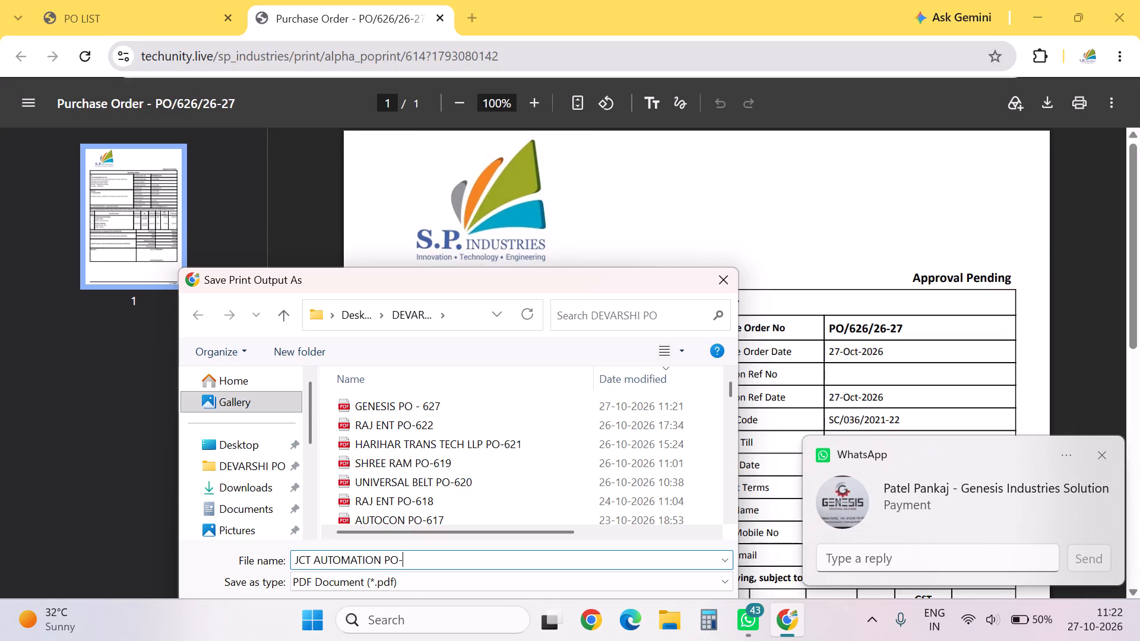
pyautogui.write('626')
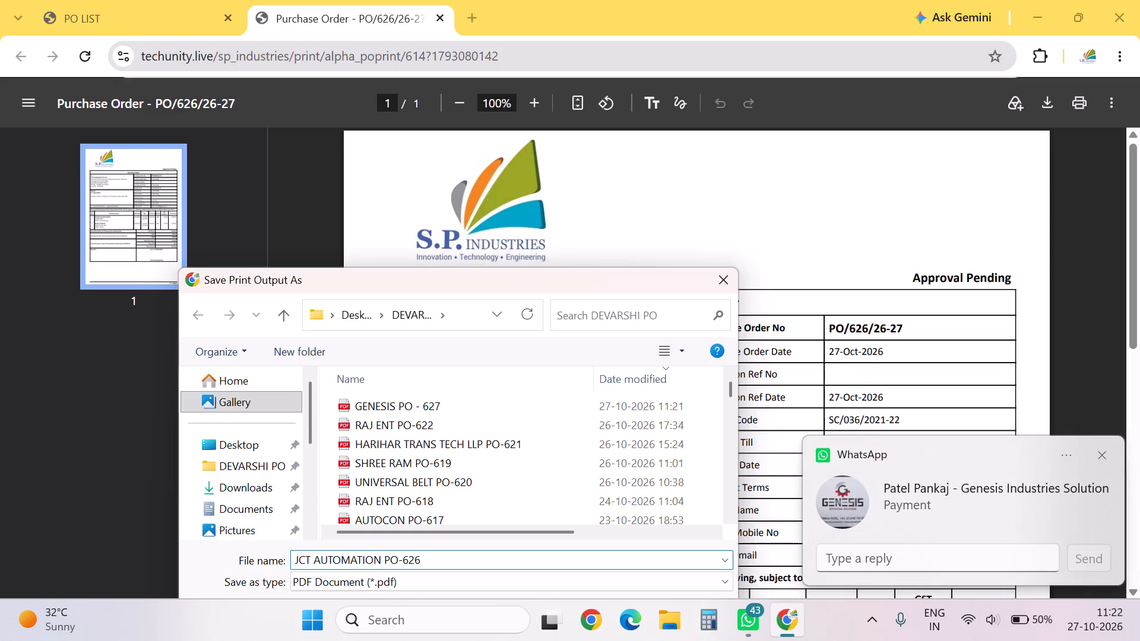
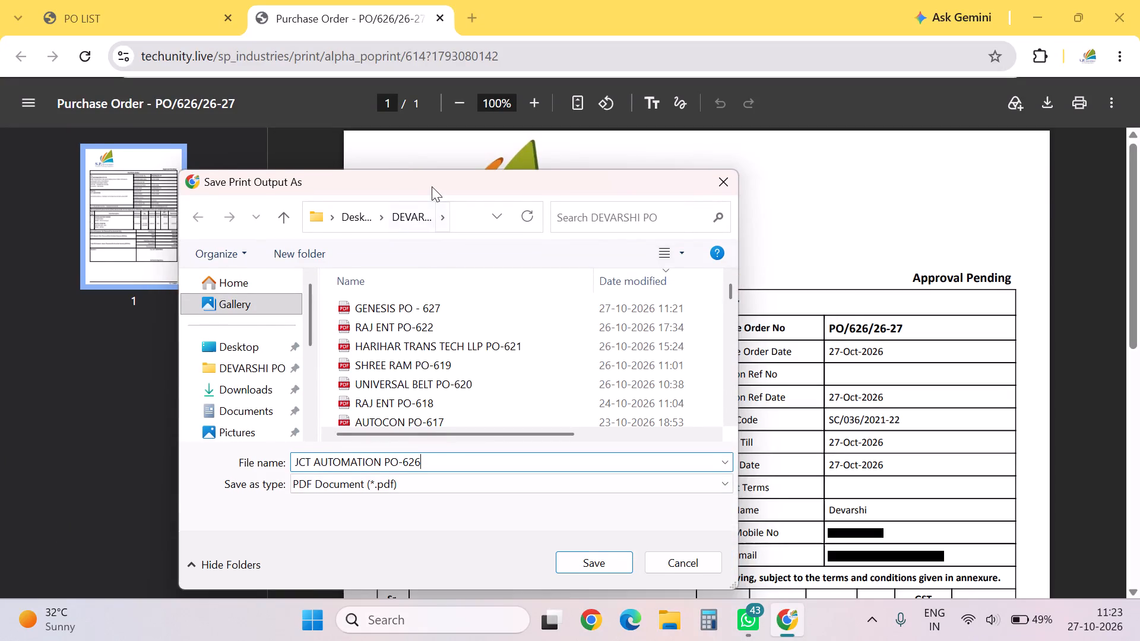
# Save the PO/626/26-27 print output as the PDF JCT AUTOMATION PO-626 in the DEVARSHI PO folder.
pyautogui.moveTo(432, 186); pyautogui.dragTo(438, 207)
pyautogui.moveTo(438, 207); pyautogui.dragTo(447, 200)
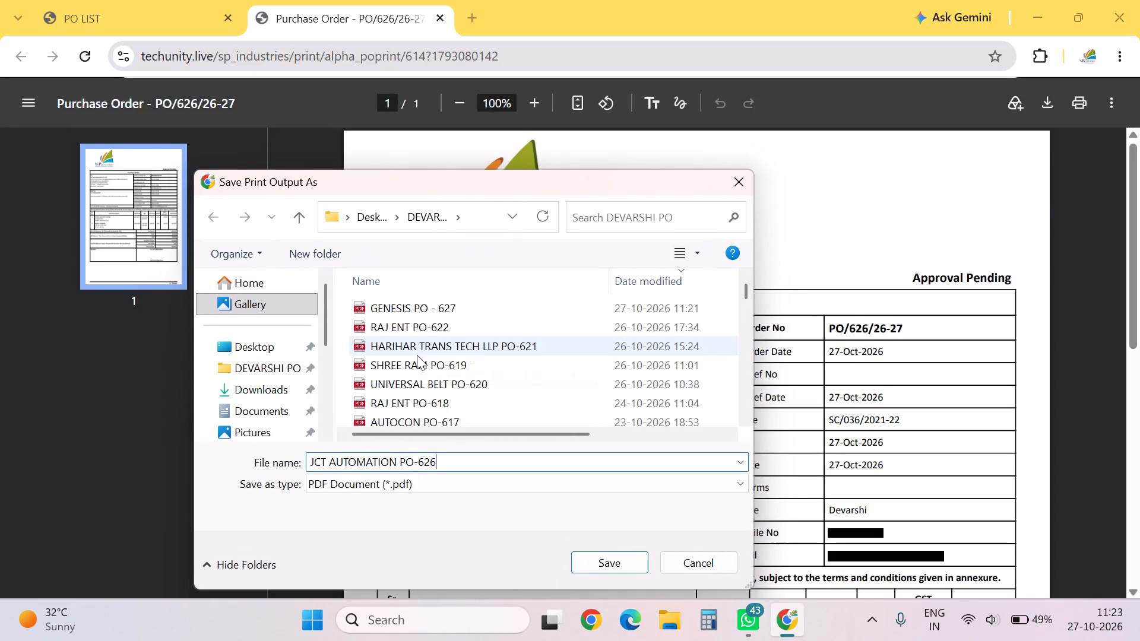
pyautogui.click(606, 561)
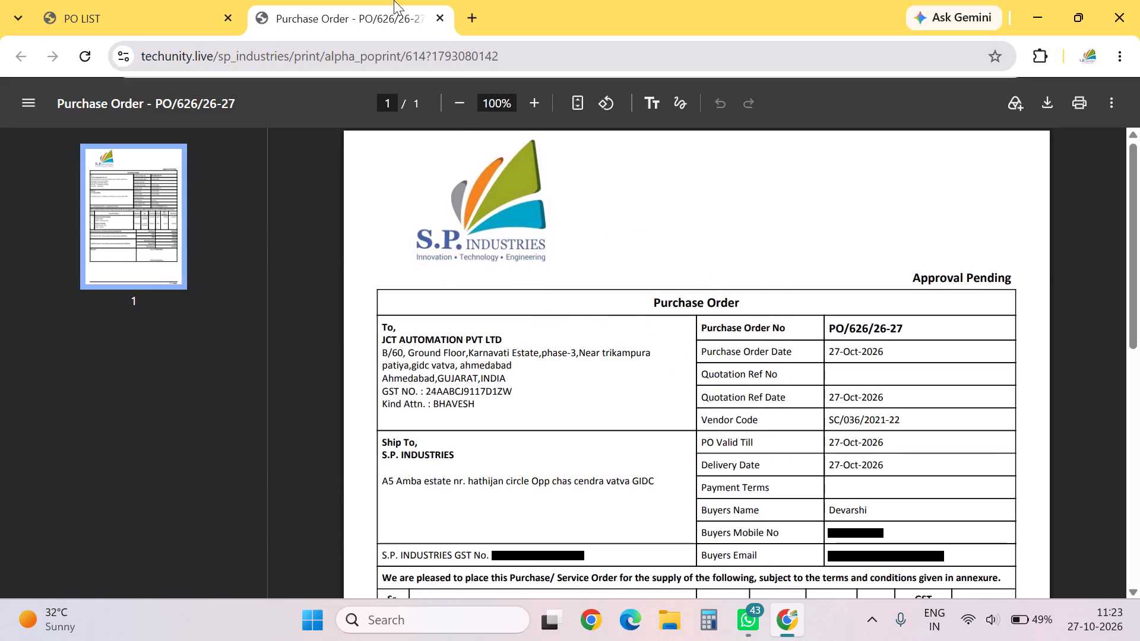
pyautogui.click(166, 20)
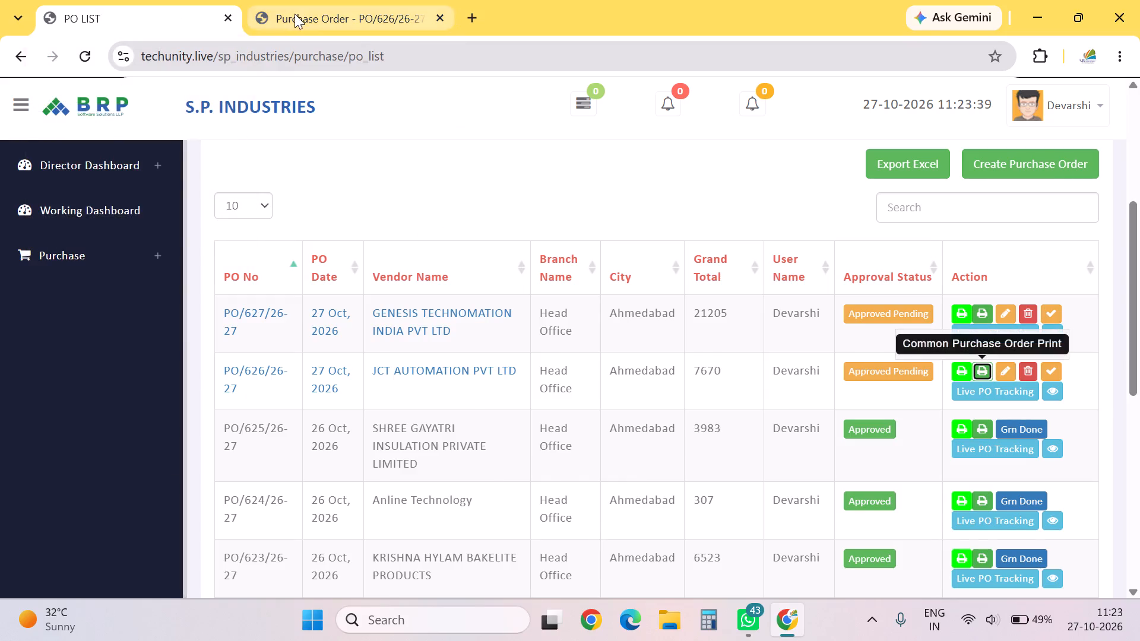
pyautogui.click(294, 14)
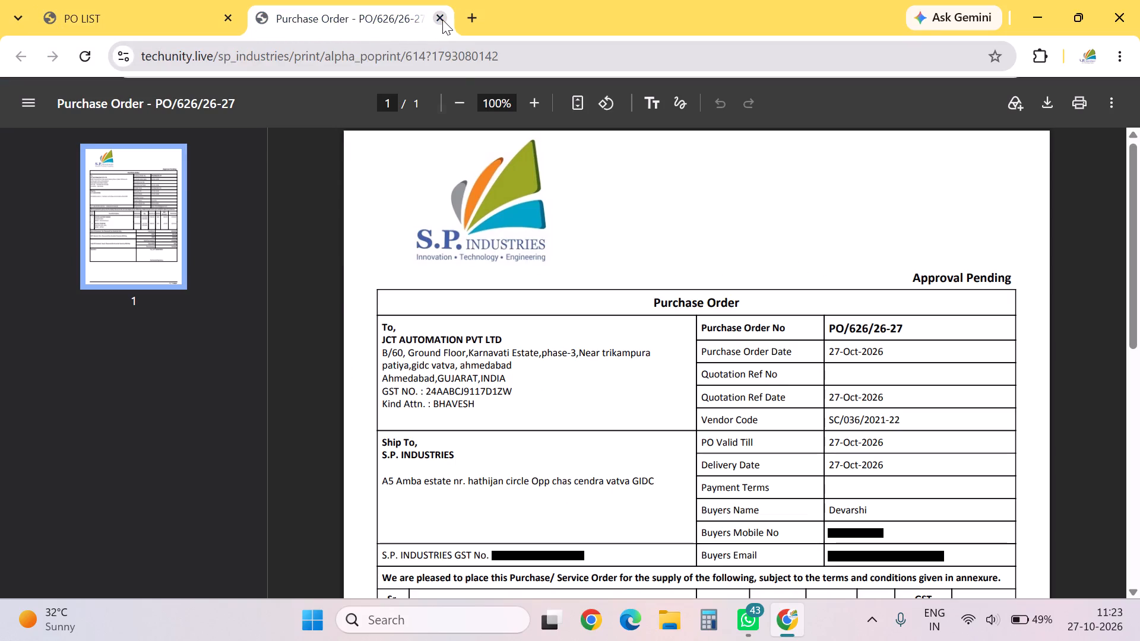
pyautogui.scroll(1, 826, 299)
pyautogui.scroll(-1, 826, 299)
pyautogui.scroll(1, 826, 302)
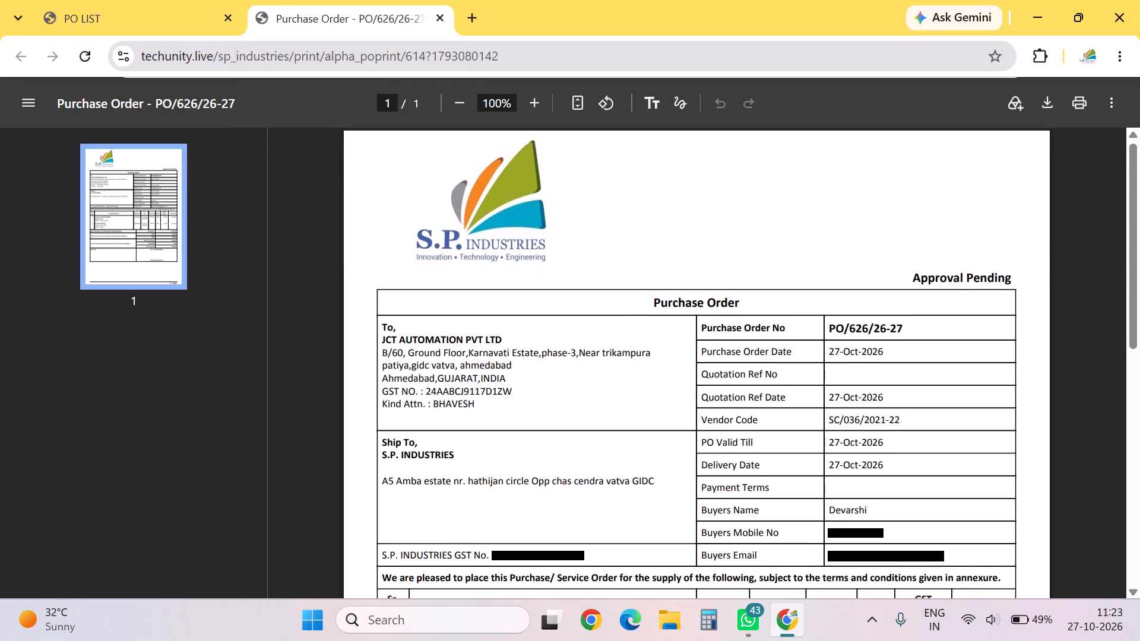
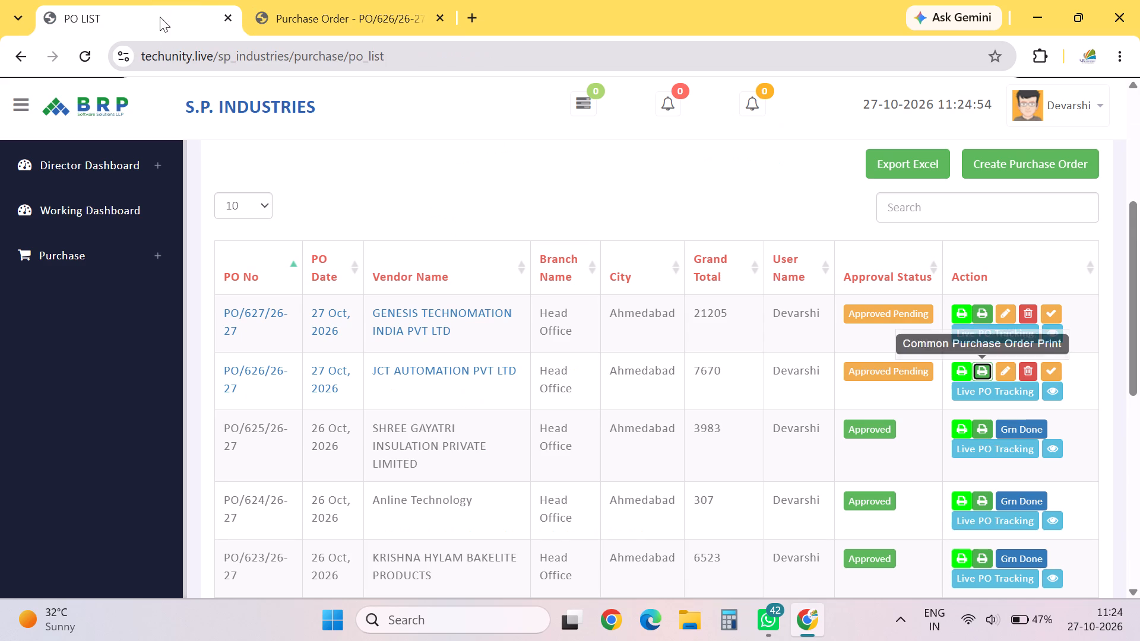
# Open the common purchase order print for JCT AUTOMATION's PO/626/26-27 again, close the duplicate print tab and view the order header.
pyautogui.click(992, 376)
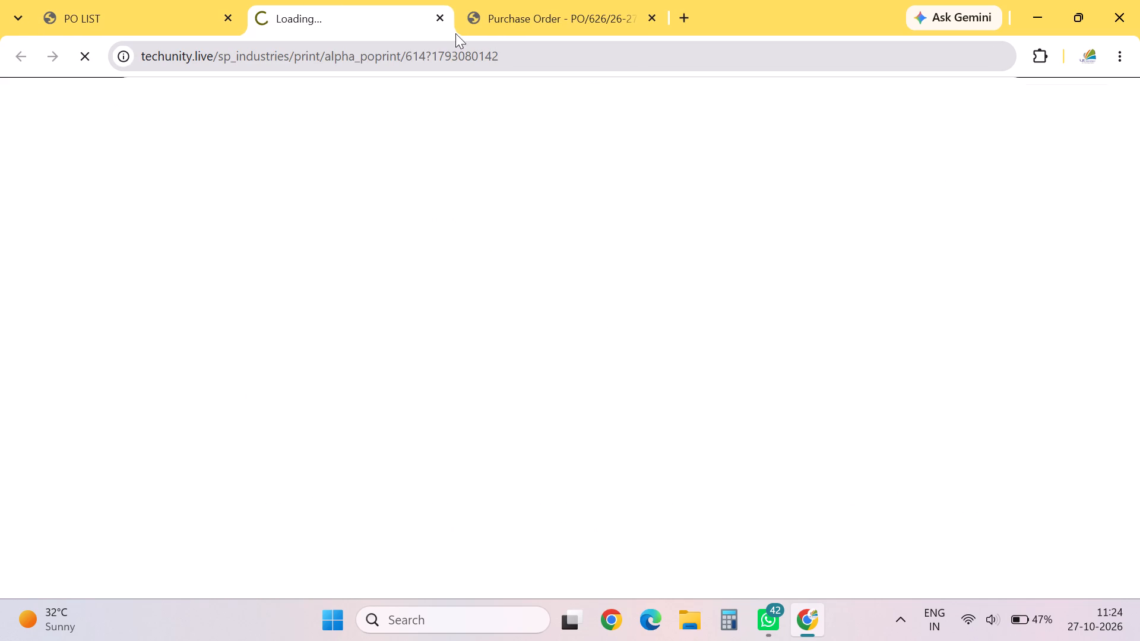
pyautogui.click(582, 11)
pyautogui.click(367, 18)
pyautogui.click(442, 22)
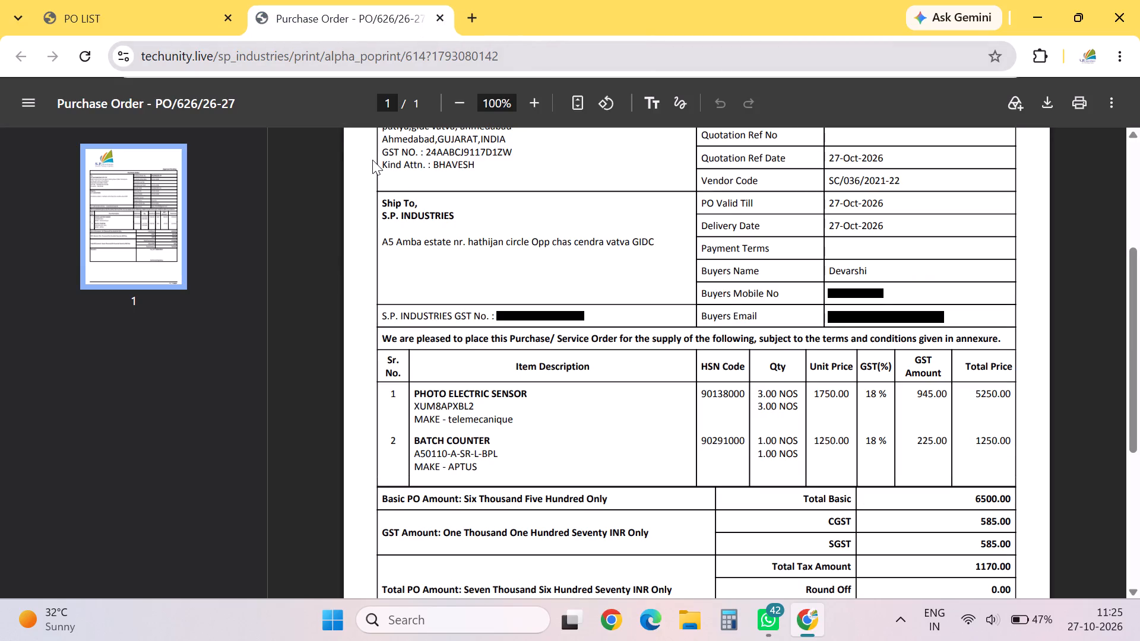
pyautogui.moveTo(1139, 443); pyautogui.dragTo(1139, 369)
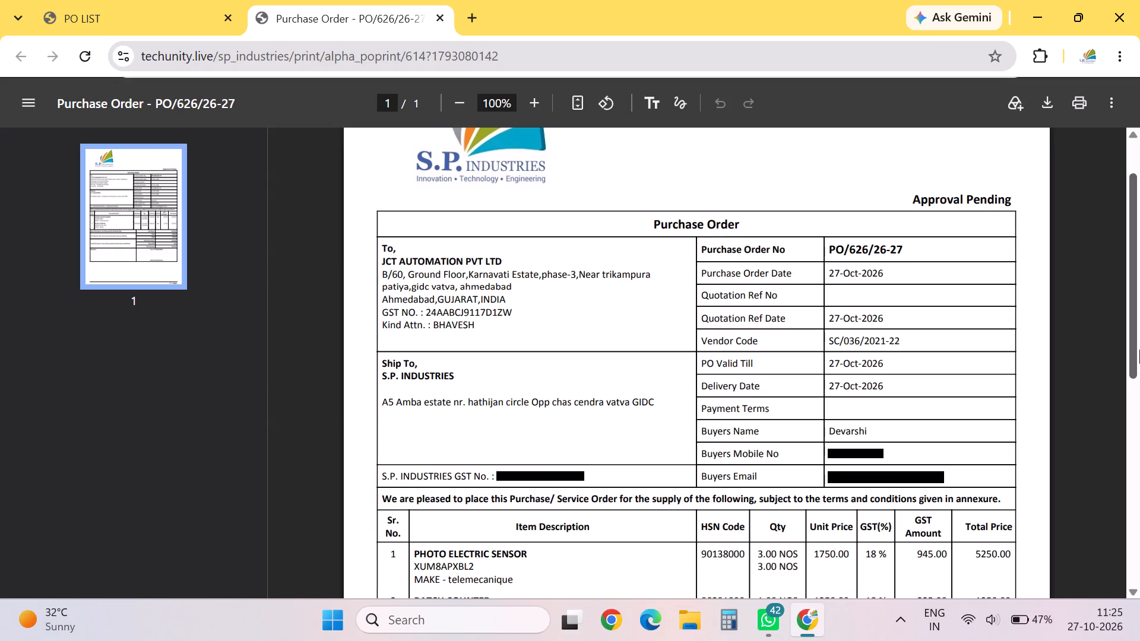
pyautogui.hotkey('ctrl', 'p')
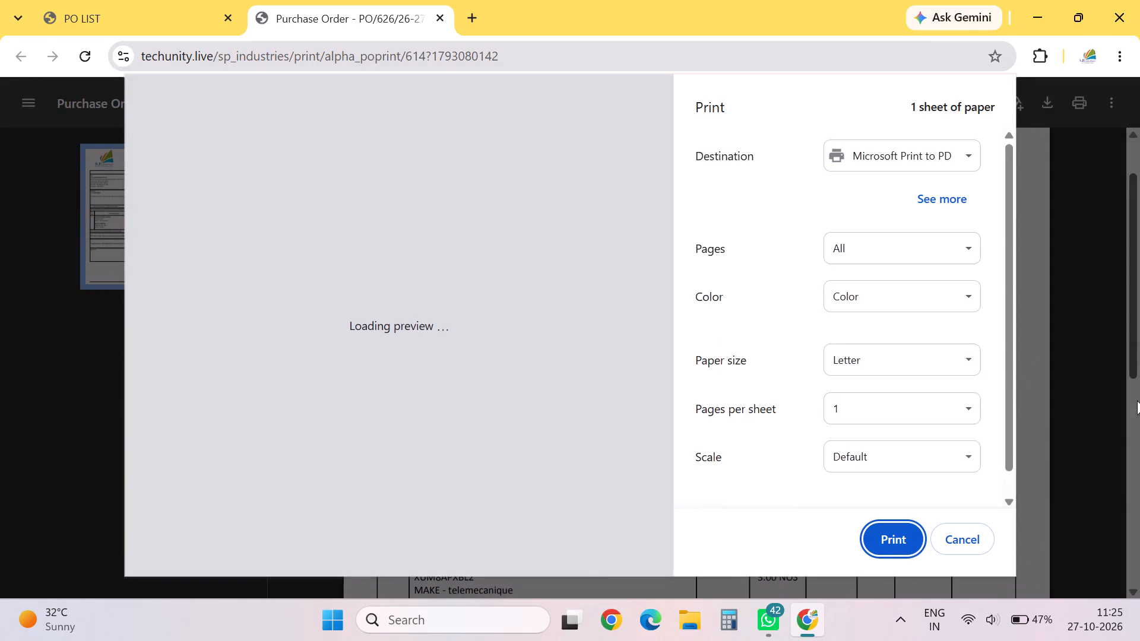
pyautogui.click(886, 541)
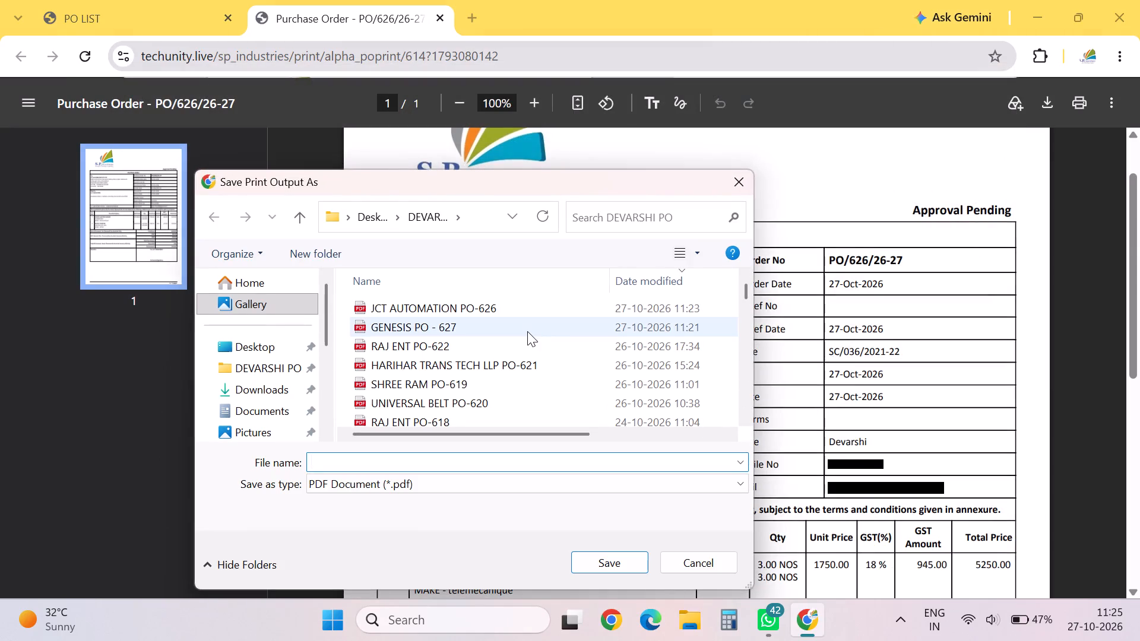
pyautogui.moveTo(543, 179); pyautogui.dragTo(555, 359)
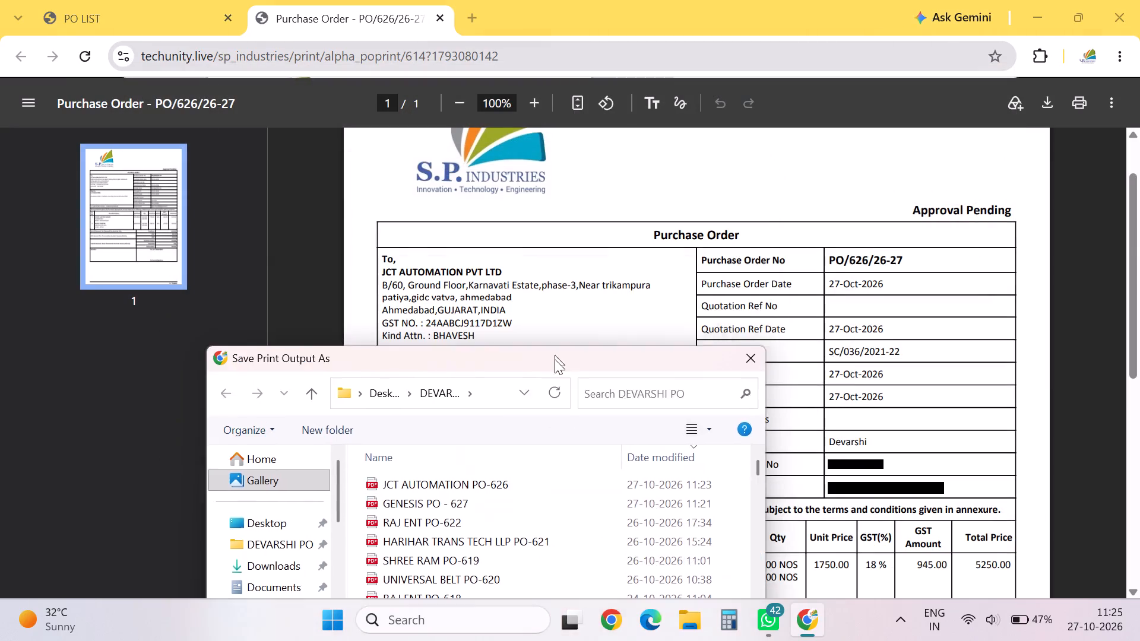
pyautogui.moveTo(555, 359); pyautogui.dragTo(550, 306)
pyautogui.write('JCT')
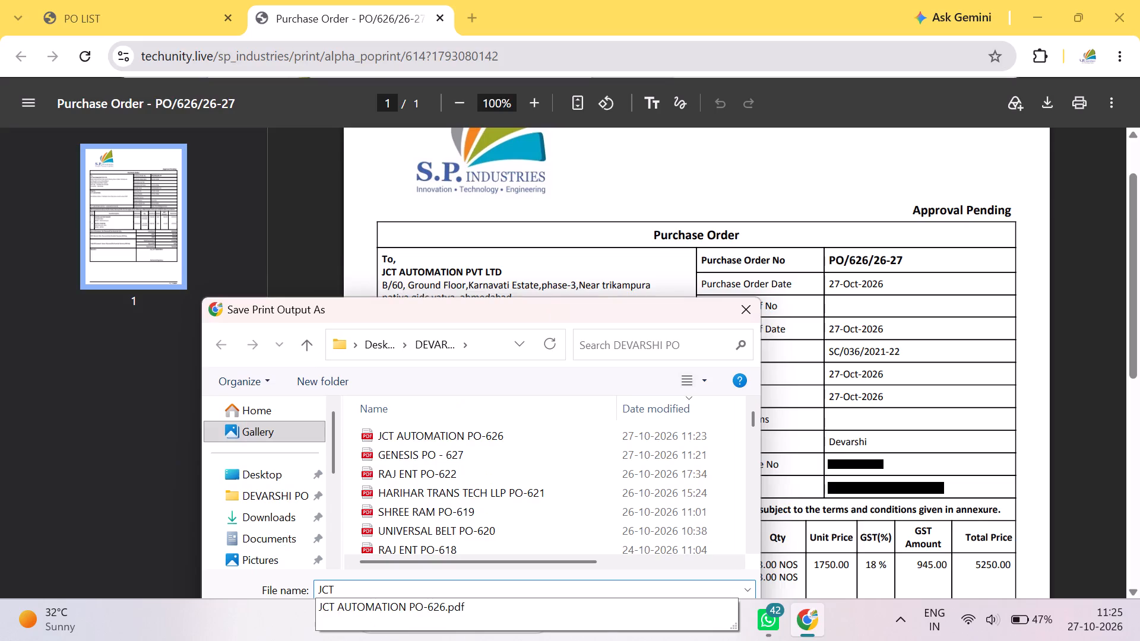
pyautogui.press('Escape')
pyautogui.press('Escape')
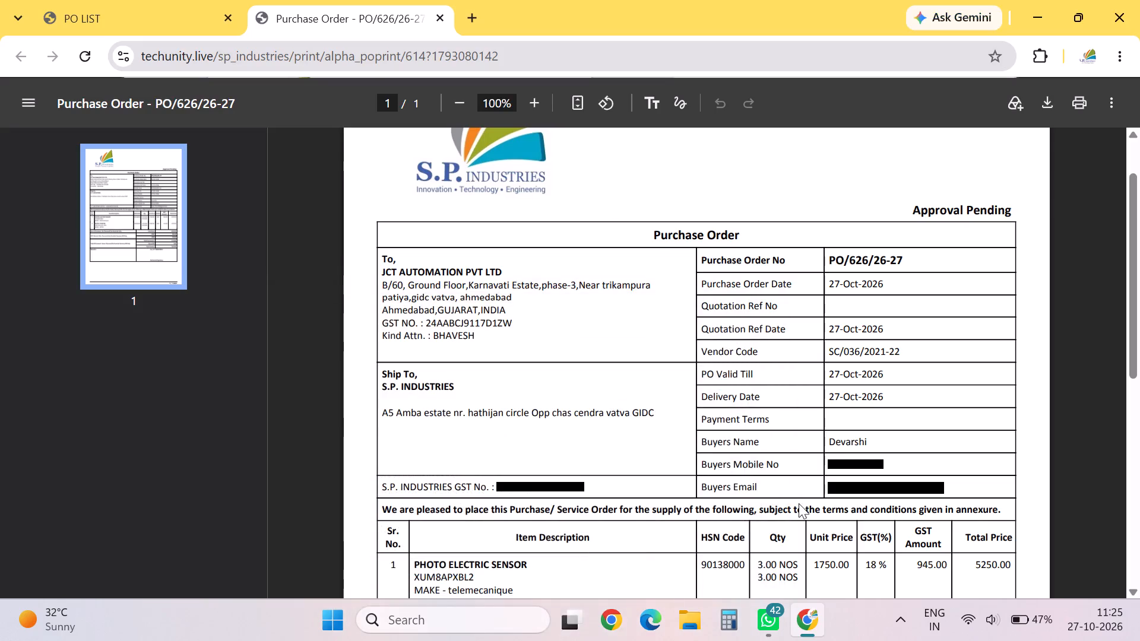
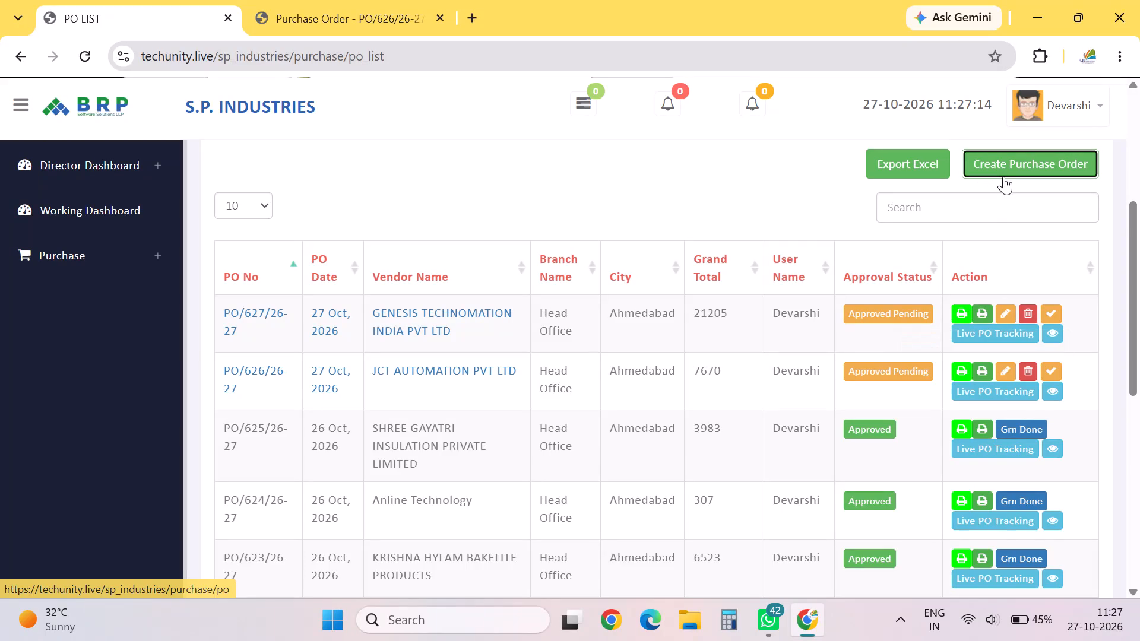
# Start creating a new purchase order from the S.P. INDUSTRIES purchase order list.
pyautogui.click(1003, 176)
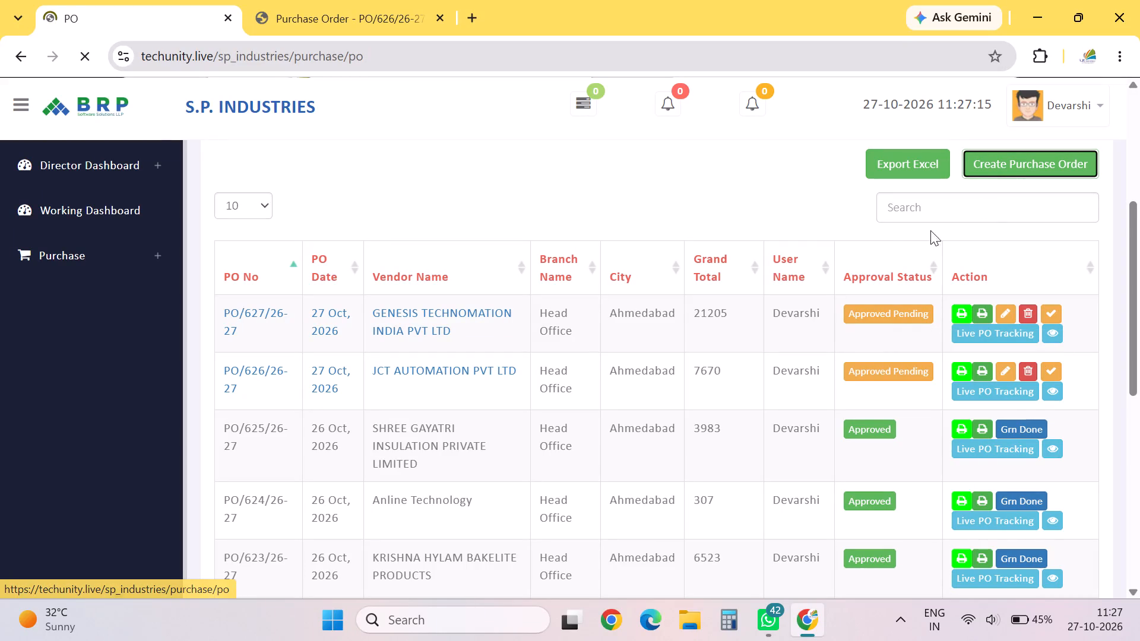
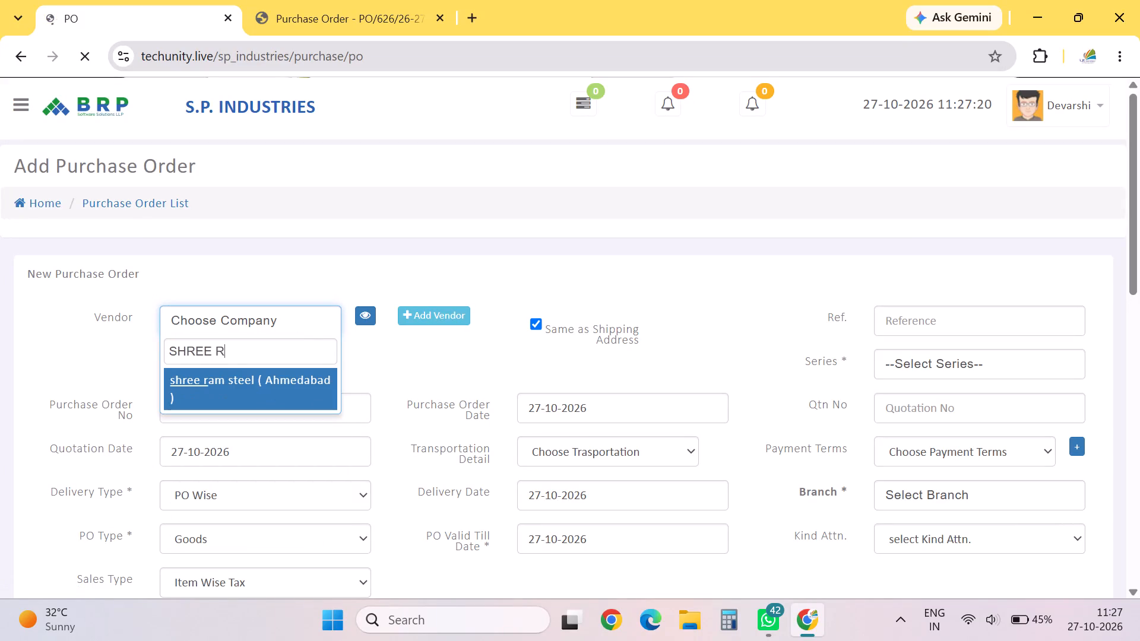
# Set the new purchase order's vendor to shree ram steel (Ahmedabad).
pyautogui.press('BackSpace')
pyautogui.press('m')
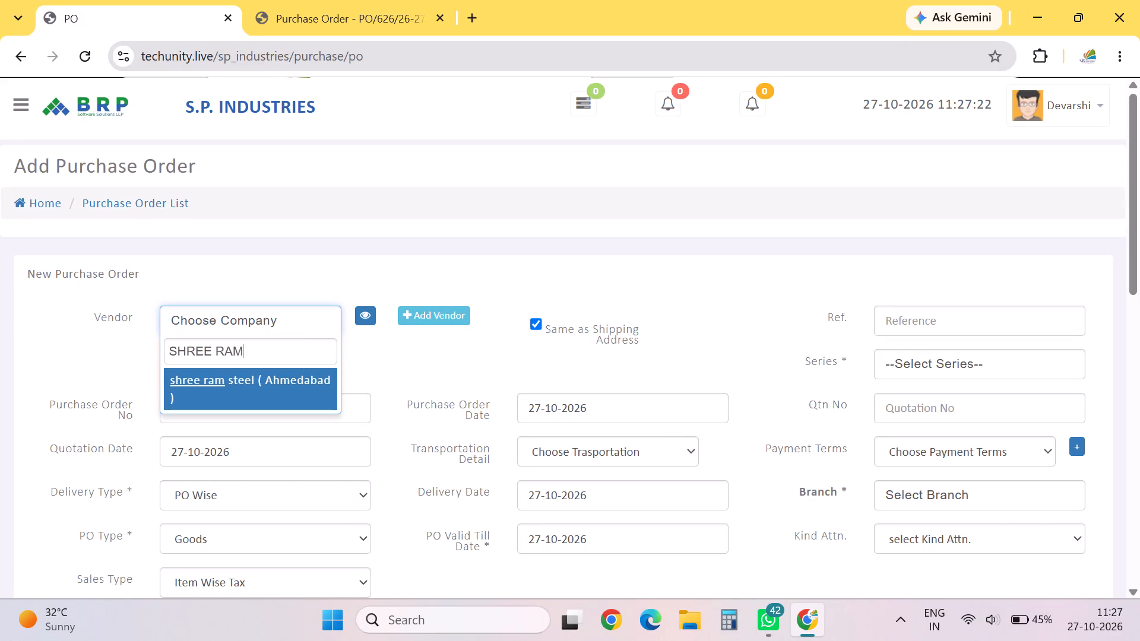
pyautogui.press('Return')
# Set the purchase order's series to PO and its branch to Head Office.
pyautogui.click(867, 357)
pyautogui.click(902, 373)
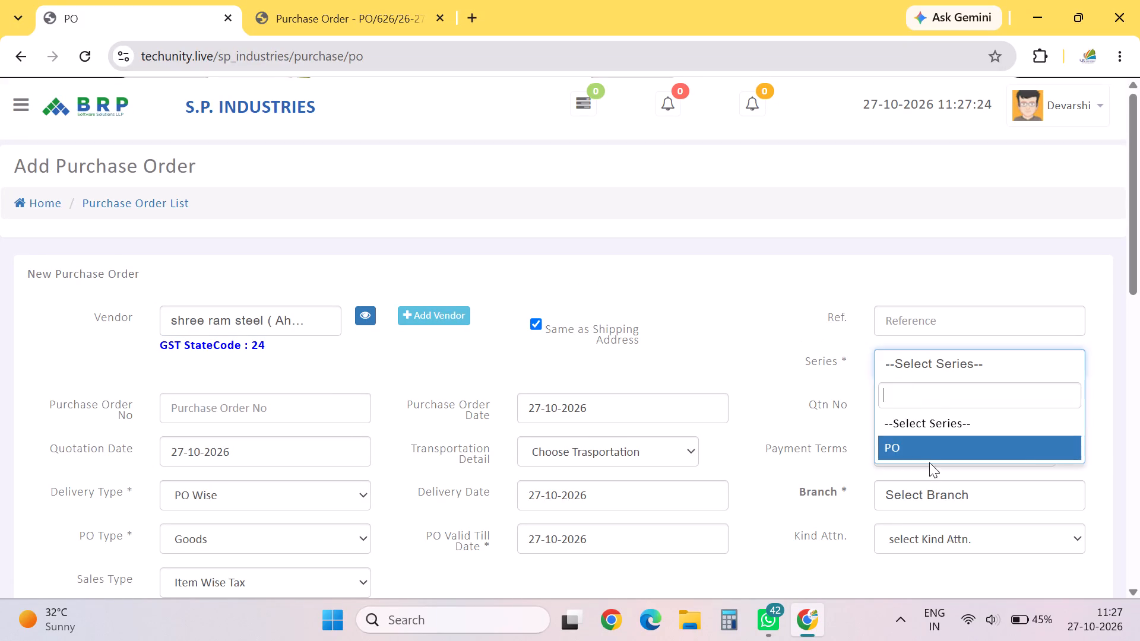
pyautogui.click(931, 467)
pyautogui.click(938, 376)
pyautogui.click(902, 449)
pyautogui.click(922, 494)
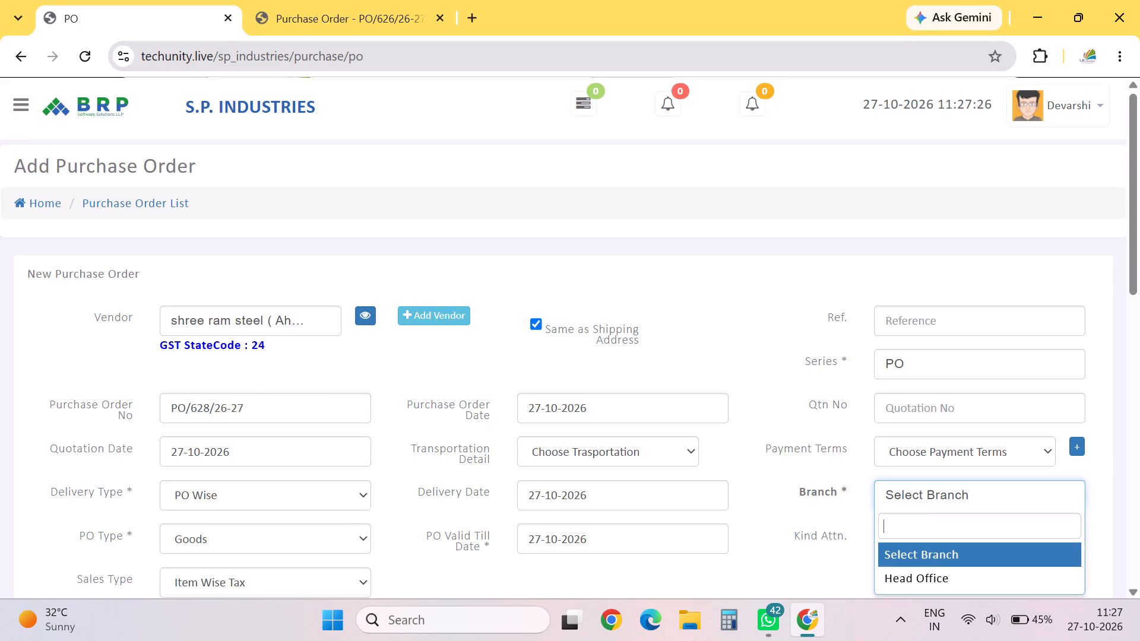
pyautogui.click(931, 566)
pyautogui.click(821, 541)
# Search the item products for PATTI and select SS PATTI 25 X 3 (RAW00669) for the order line.
pyautogui.moveTo(1139, 226); pyautogui.dragTo(1135, 405)
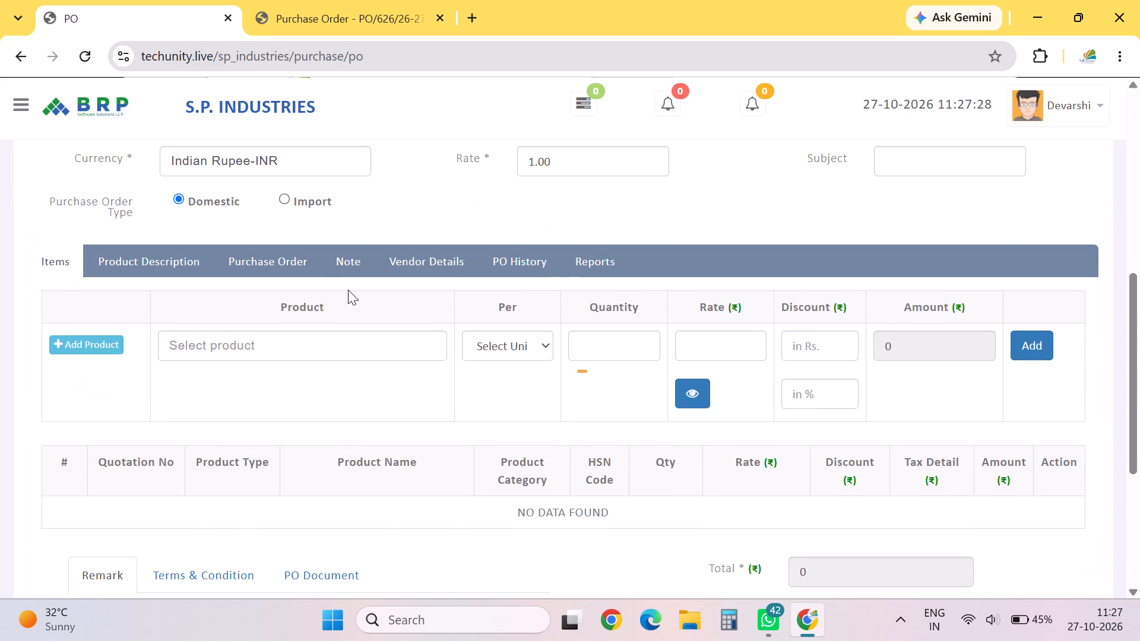
pyautogui.click(321, 342)
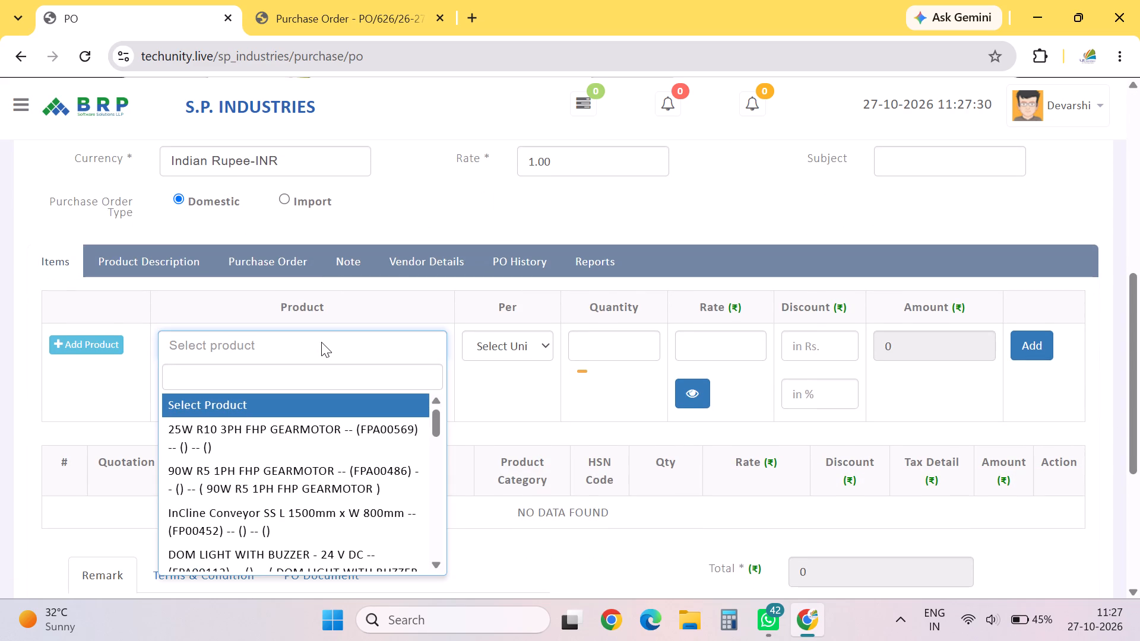
pyautogui.write('PATTI')
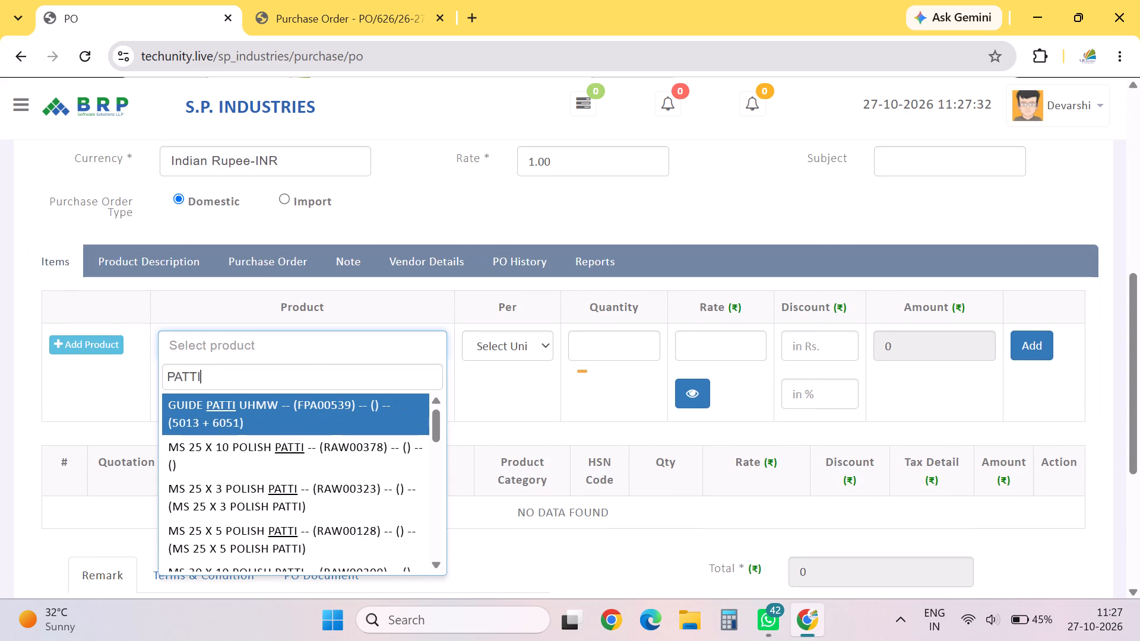
pyautogui.press('Down')
pyautogui.press('Down')
pyautogui.press('Down')
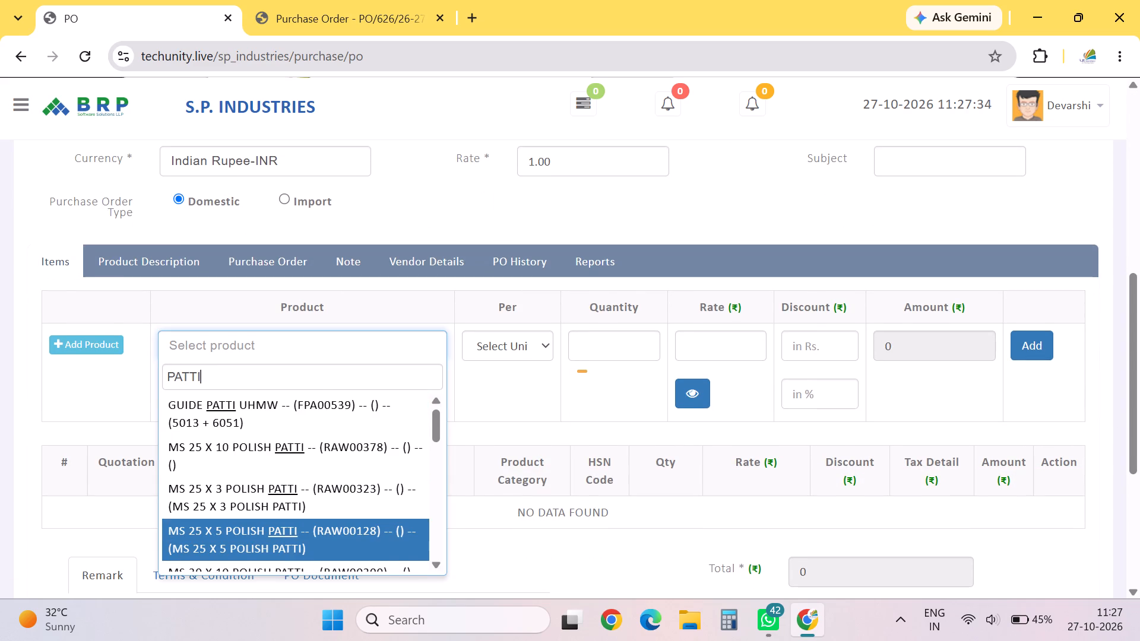
pyautogui.press('Down')
pyautogui.press('Down')
pyautogui.press('Down')
pyautogui.press('Down')
pyautogui.press('Down')
pyautogui.press('Down')
pyautogui.press('Down')
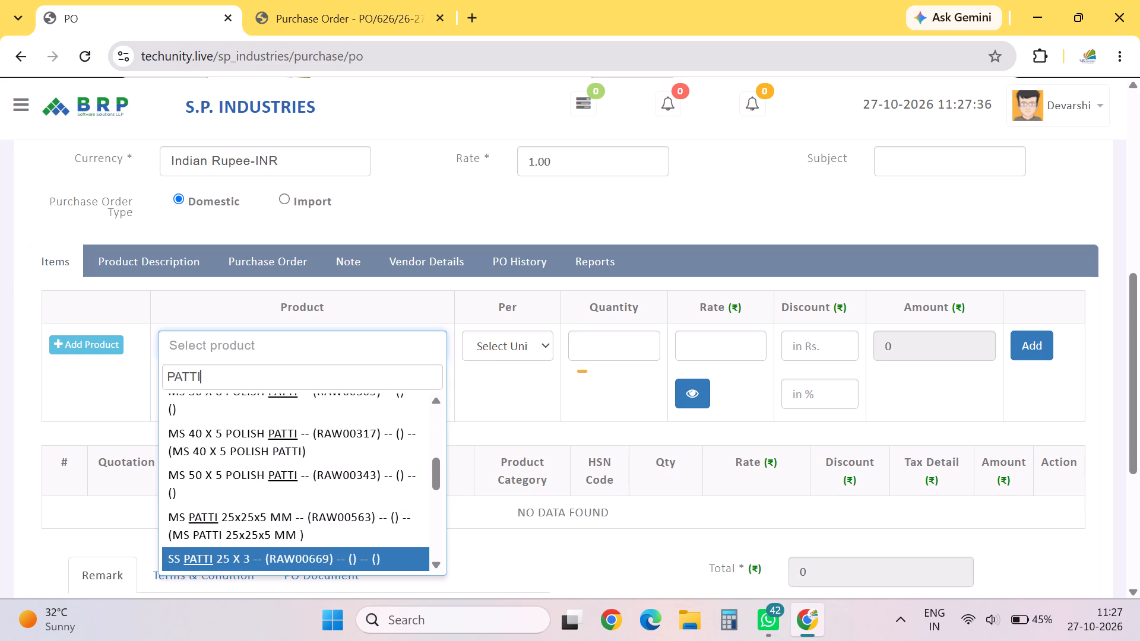
pyautogui.press('Down')
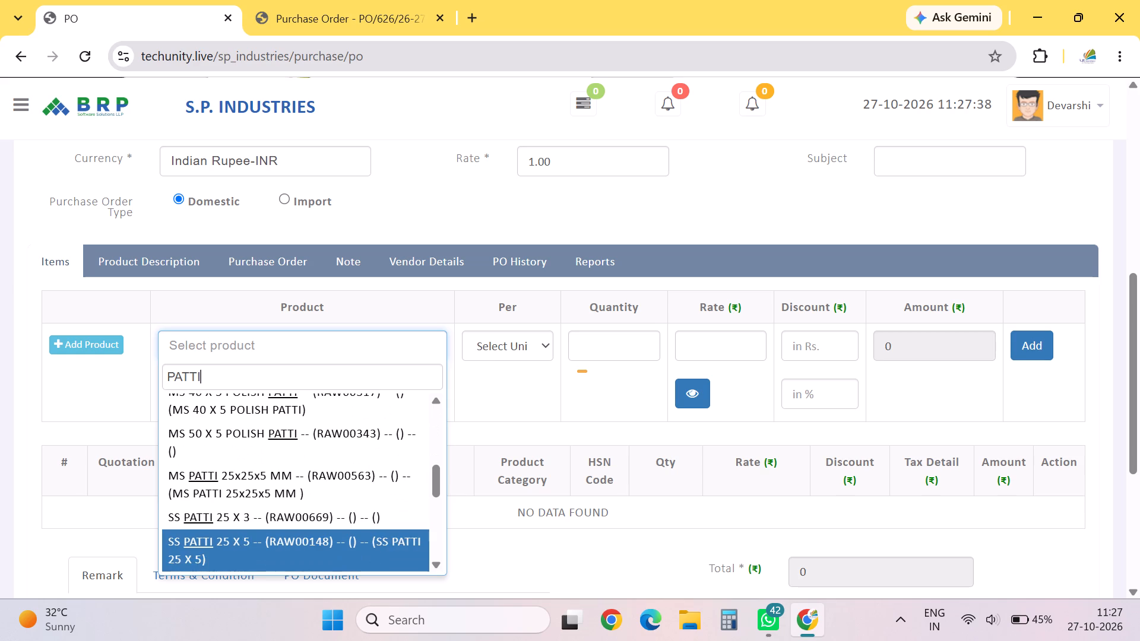
pyautogui.press('Up')
pyautogui.press('Up')
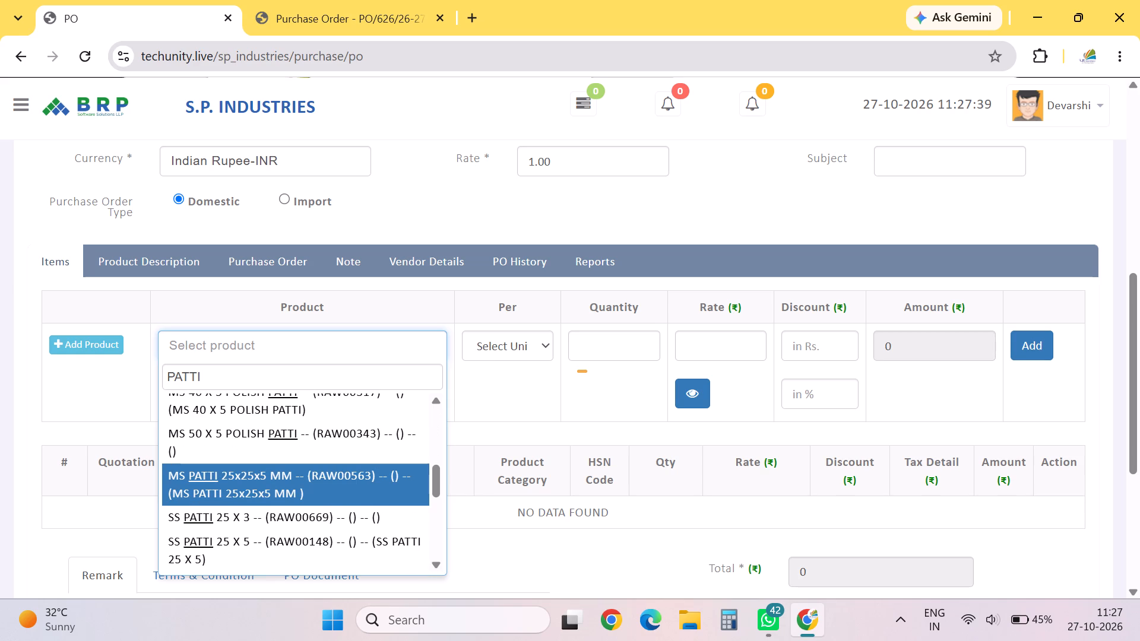
pyautogui.press('Down')
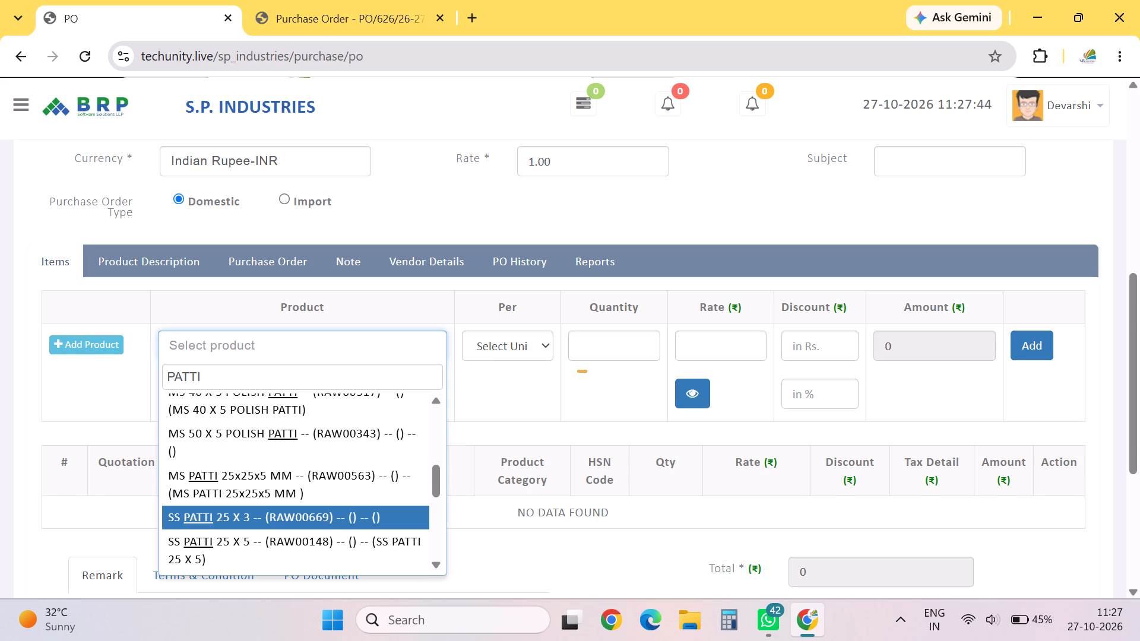
pyautogui.press('Return')
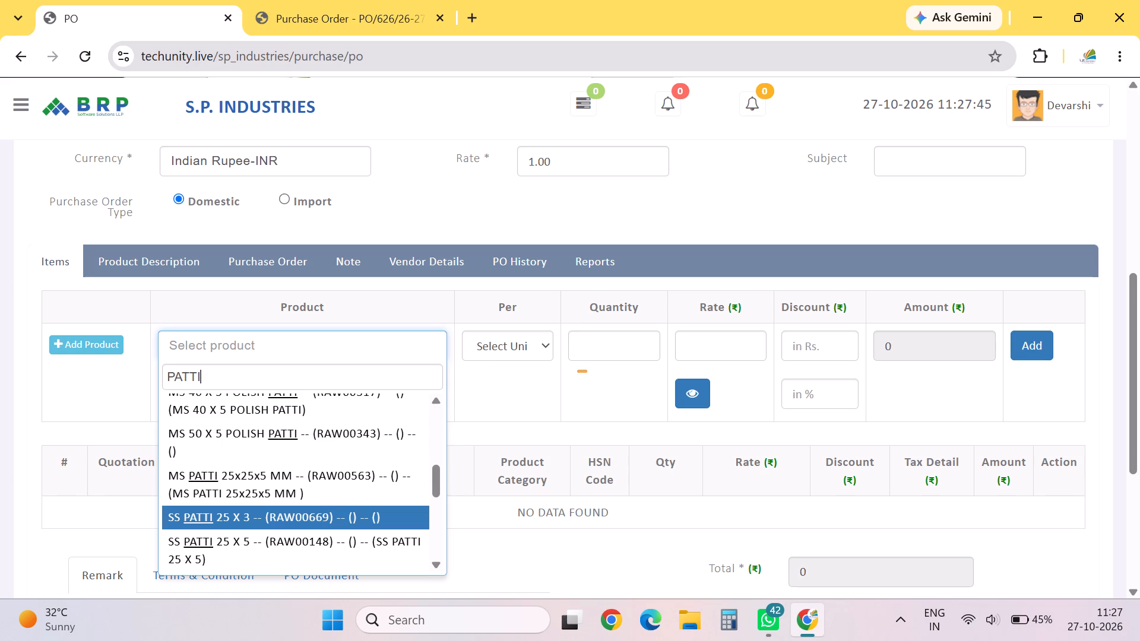
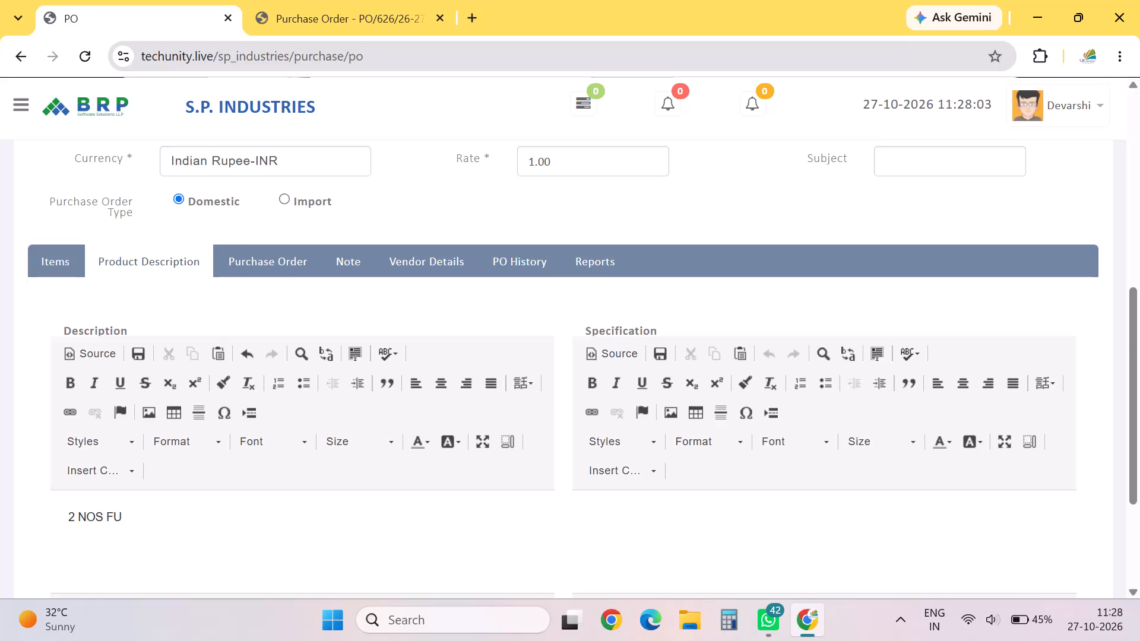
# Complete the SS PATTI 25 X 3 product description as "2 NOS FULL LENGTH" and return to the order's item entry.
pyautogui.write('L')
pyautogui.press('space')
pyautogui.press('BackSpace')
pyautogui.write('L LENG')
pyautogui.write('TH')
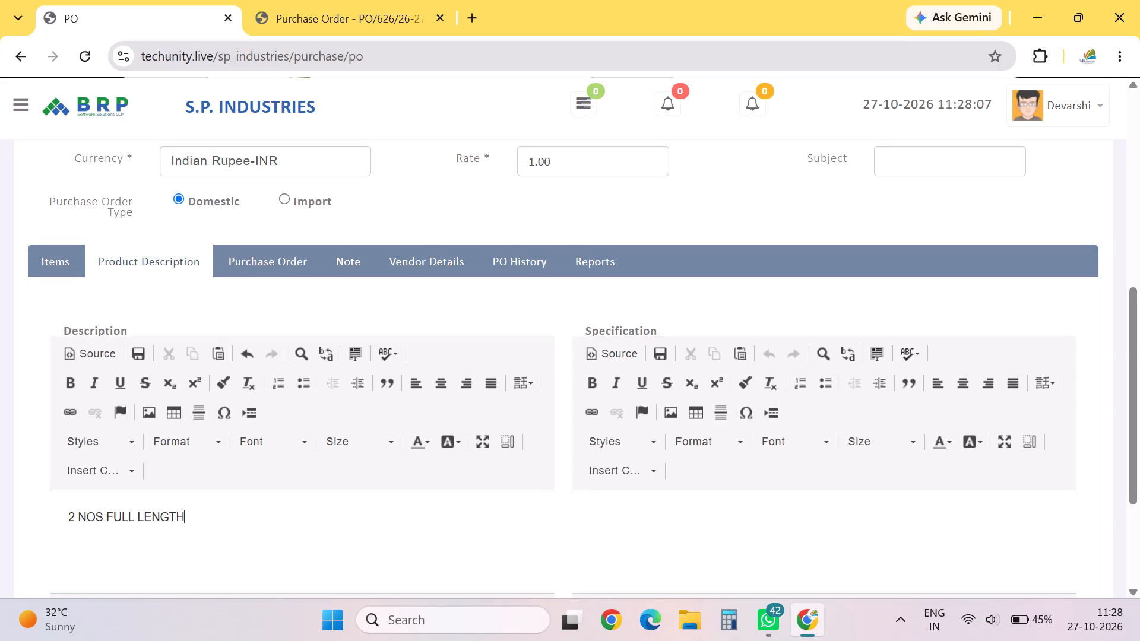
pyautogui.click(53, 266)
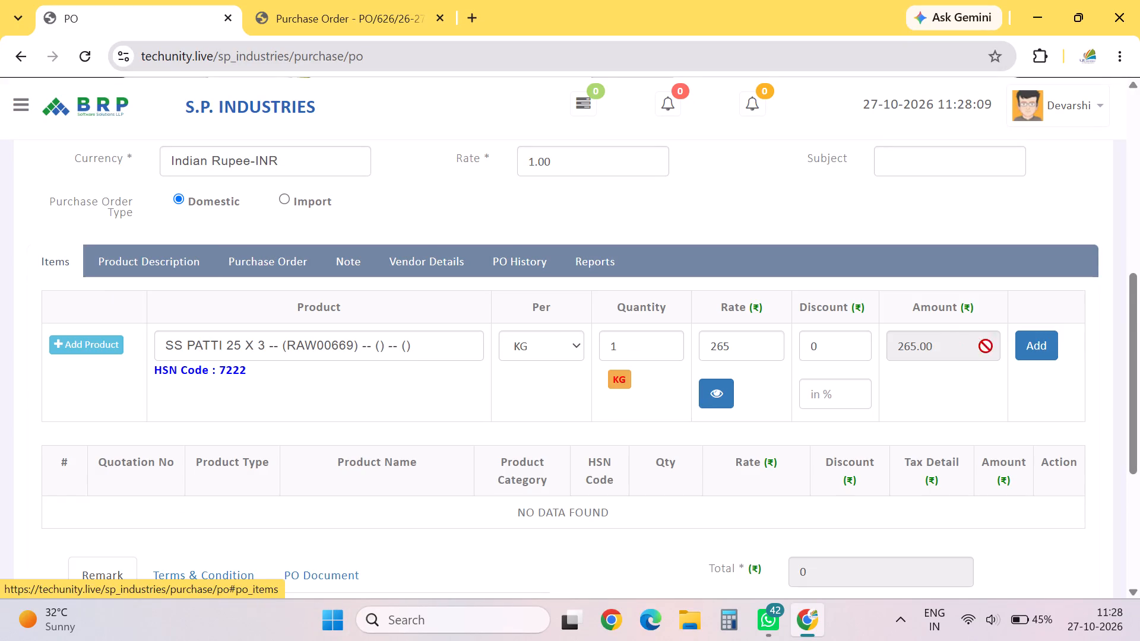
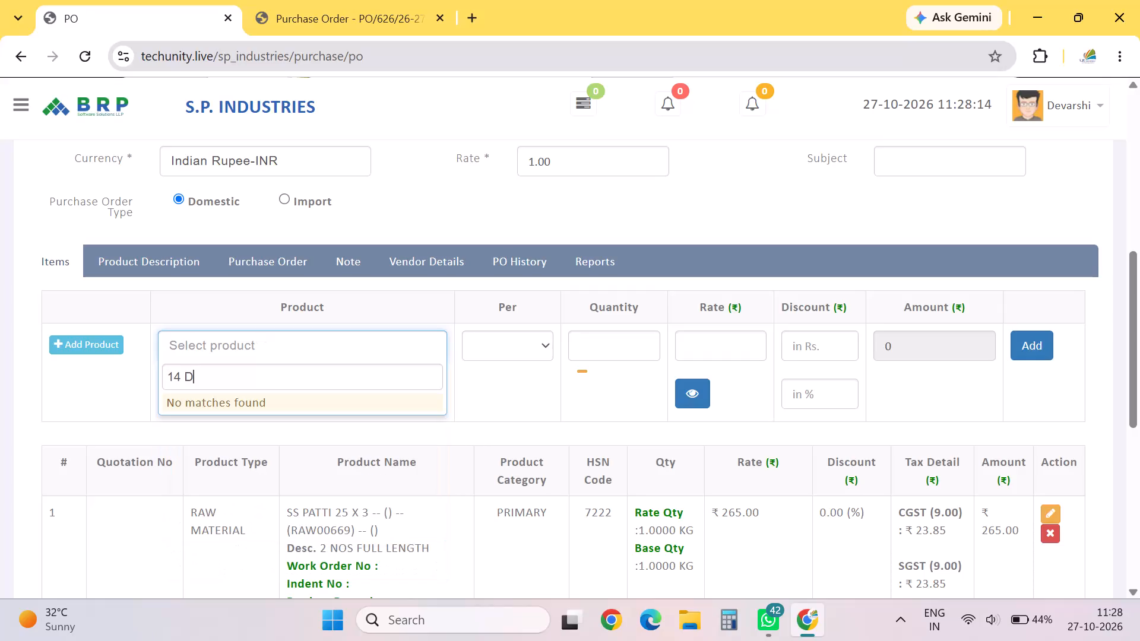
# Search the order's product list for "14" and look through all the matching products for the next item.
pyautogui.press('BackSpace')
pyautogui.press('BackSpace')
pyautogui.press('BackSpace')
pyautogui.press('BackSpace')
pyautogui.press('BackSpace')
pyautogui.write('14')
pyautogui.press('Down')
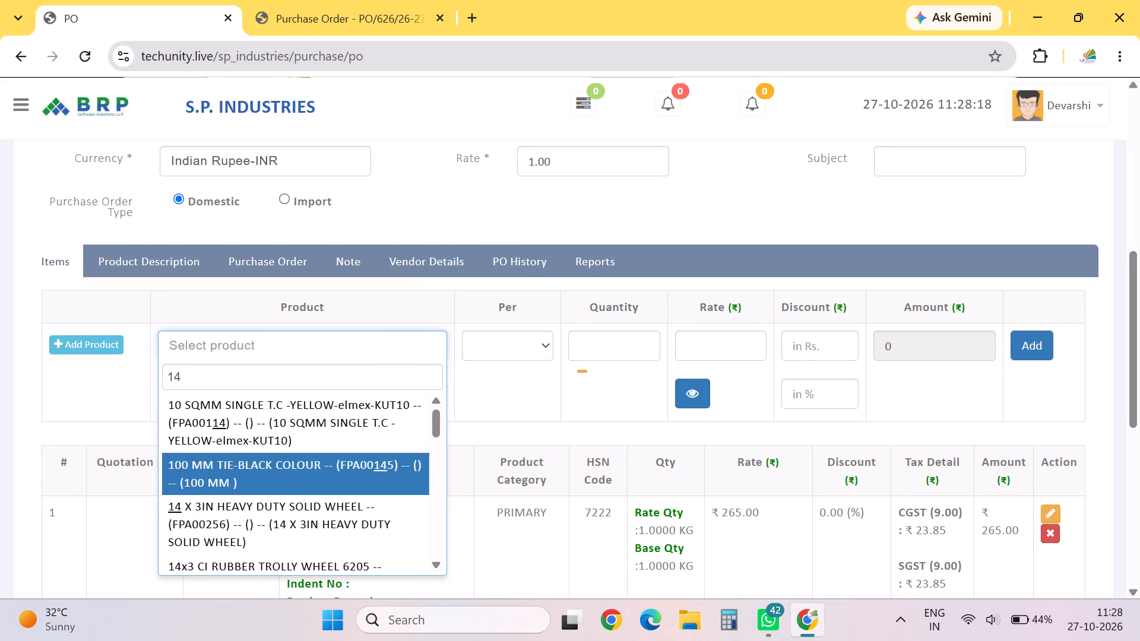
pyautogui.press('Down')
pyautogui.press('Down')
pyautogui.press('Down')
pyautogui.press('Down')
pyautogui.press('Down')
pyautogui.press('Down')
pyautogui.press('Down')
pyautogui.press('Down')
pyautogui.press('Down')
pyautogui.press('Down')
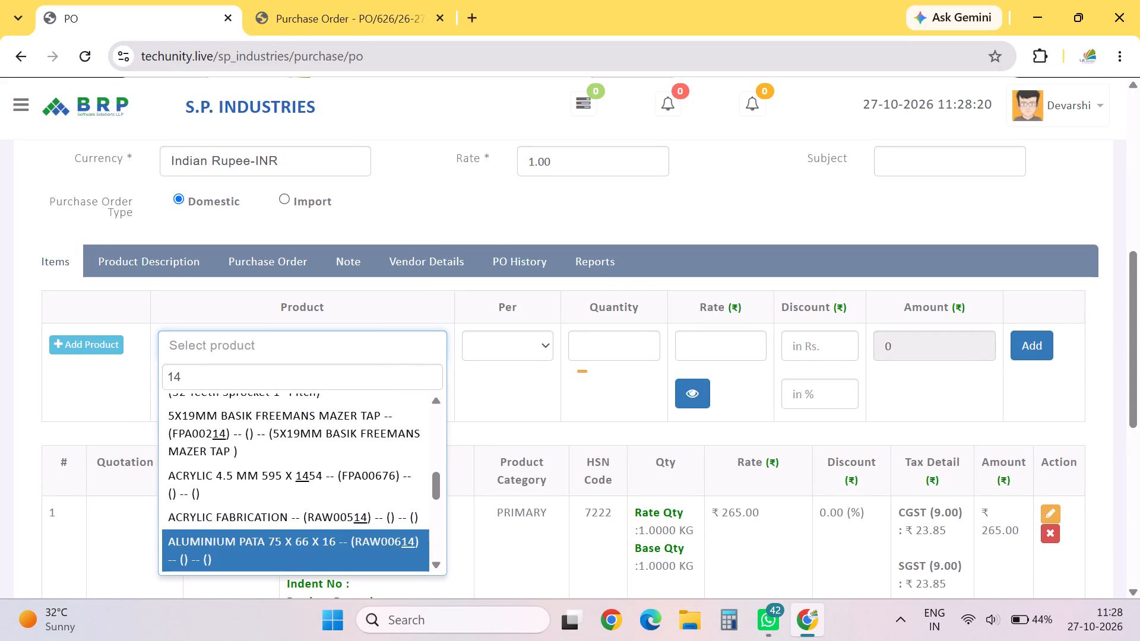
pyautogui.press('Down')
pyautogui.press('Up')
pyautogui.press('Up')
pyautogui.press('Up')
pyautogui.press('Down')
pyautogui.press('Down')
pyautogui.press('Up')
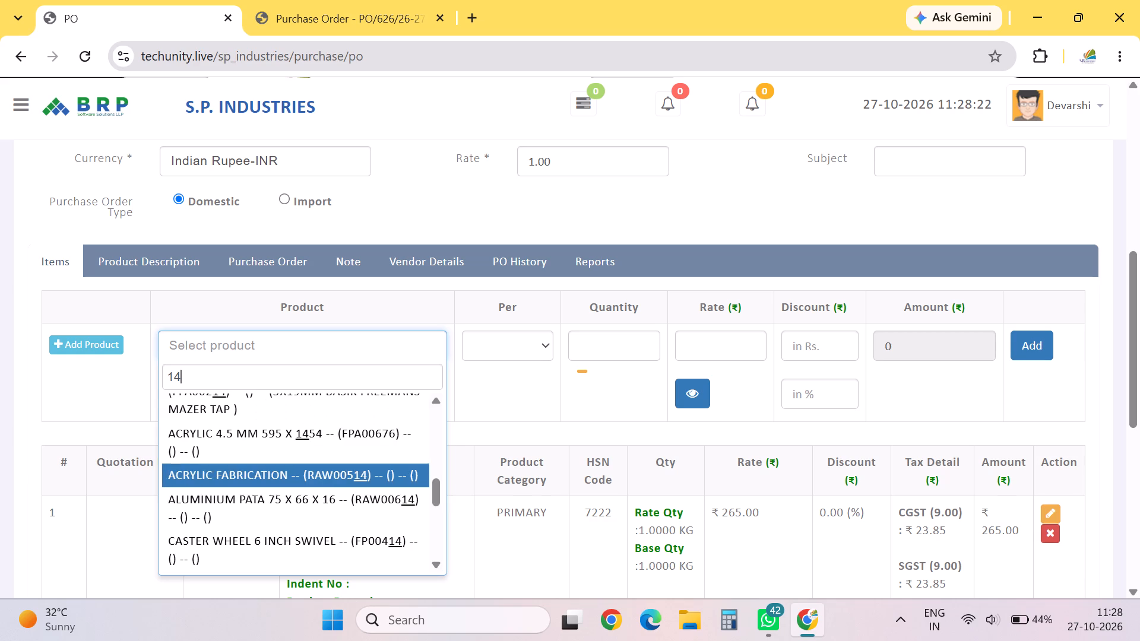
pyautogui.press('Down')
pyautogui.press('Down')
pyautogui.press('Down')
pyautogui.press('Down')
pyautogui.press('Down')
pyautogui.press('Down')
pyautogui.press('Down')
pyautogui.press('Down')
pyautogui.press('Down')
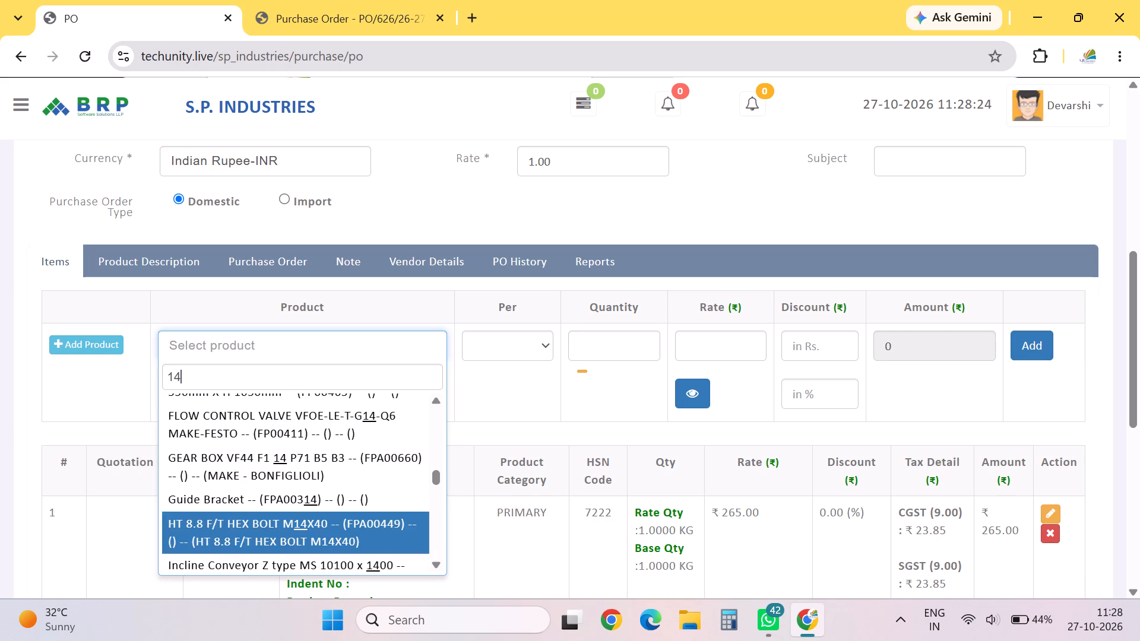
pyautogui.press('Down')
pyautogui.press('Down')
pyautogui.press('Down')
pyautogui.press('Down')
pyautogui.press('Down')
pyautogui.press('Down')
pyautogui.press('Down')
pyautogui.press('Down')
pyautogui.press('Up')
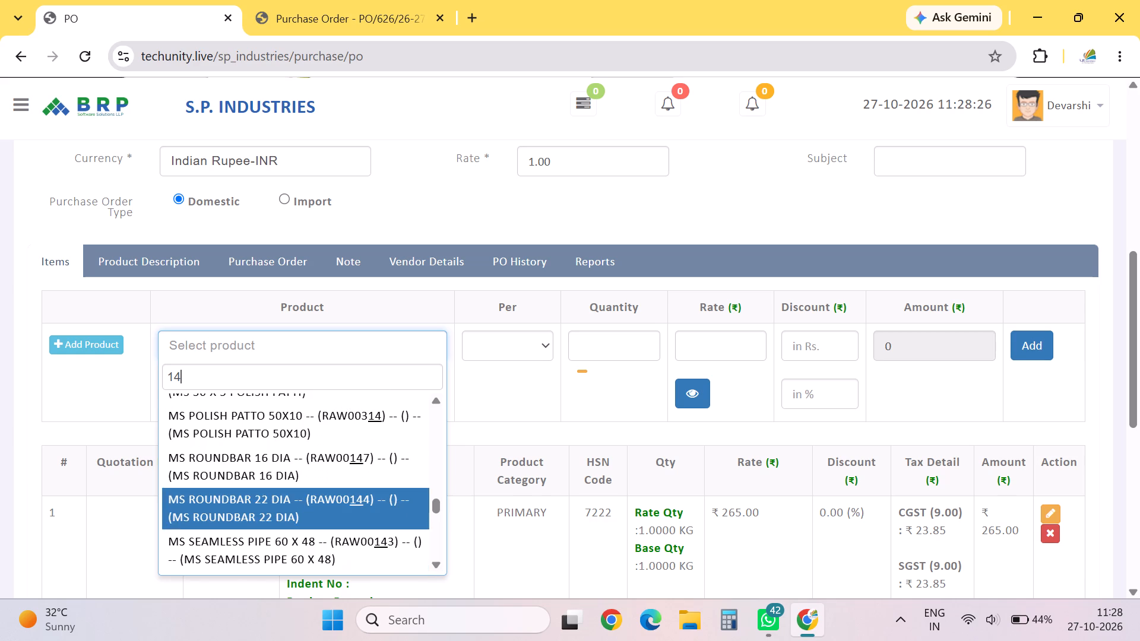
pyautogui.press('Up')
pyautogui.press('Up')
pyautogui.press('Up')
pyautogui.press('Down')
pyautogui.press('Down')
pyautogui.press('Down')
pyautogui.press('Down')
pyautogui.press('Down')
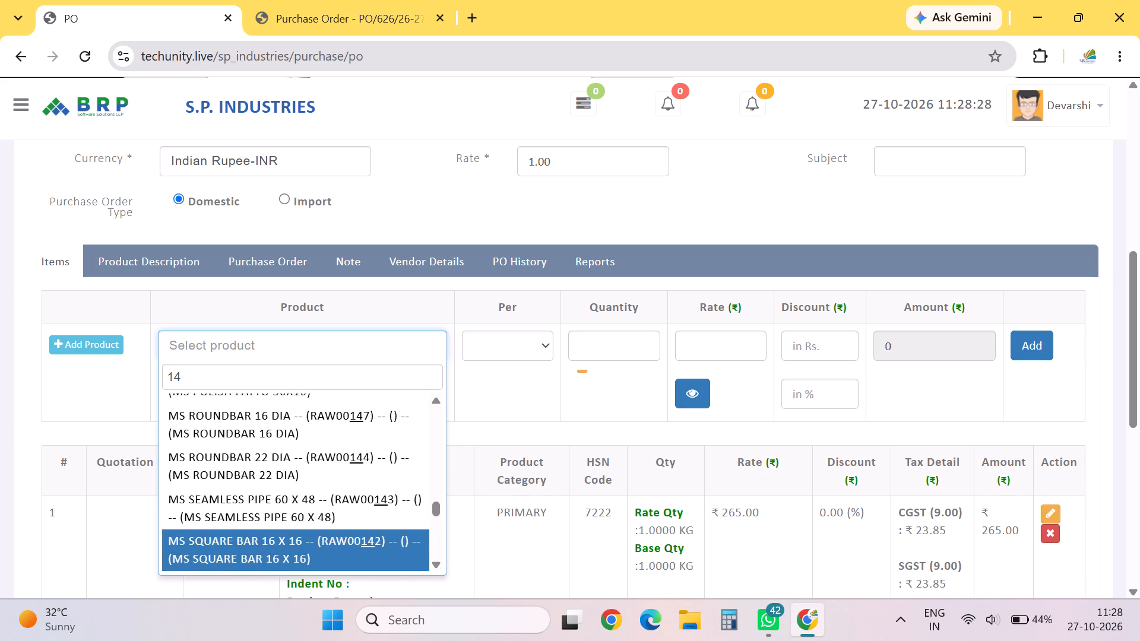
pyautogui.press('Down')
pyautogui.press('Up')
pyautogui.press('Up')
pyautogui.press('Down')
pyautogui.press('Down')
pyautogui.press('Down')
pyautogui.press('Down')
pyautogui.press('Down')
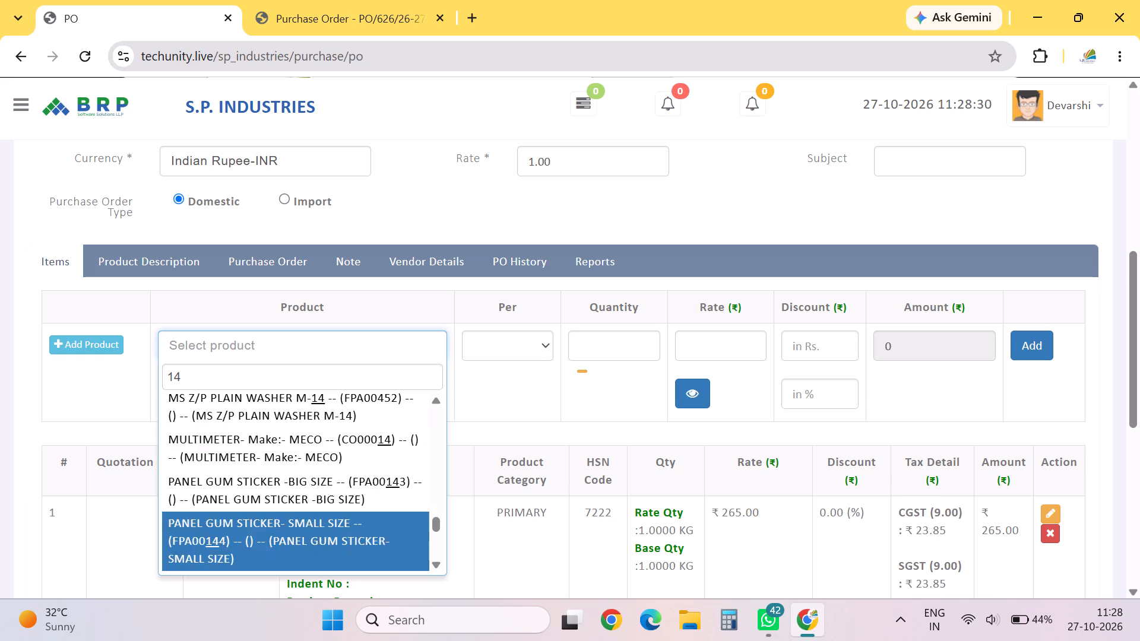
pyautogui.press('Down')
pyautogui.press('Down')
pyautogui.press('Down')
pyautogui.press('Down')
pyautogui.press('Down')
pyautogui.press('Down')
pyautogui.press('Down')
pyautogui.press('Down')
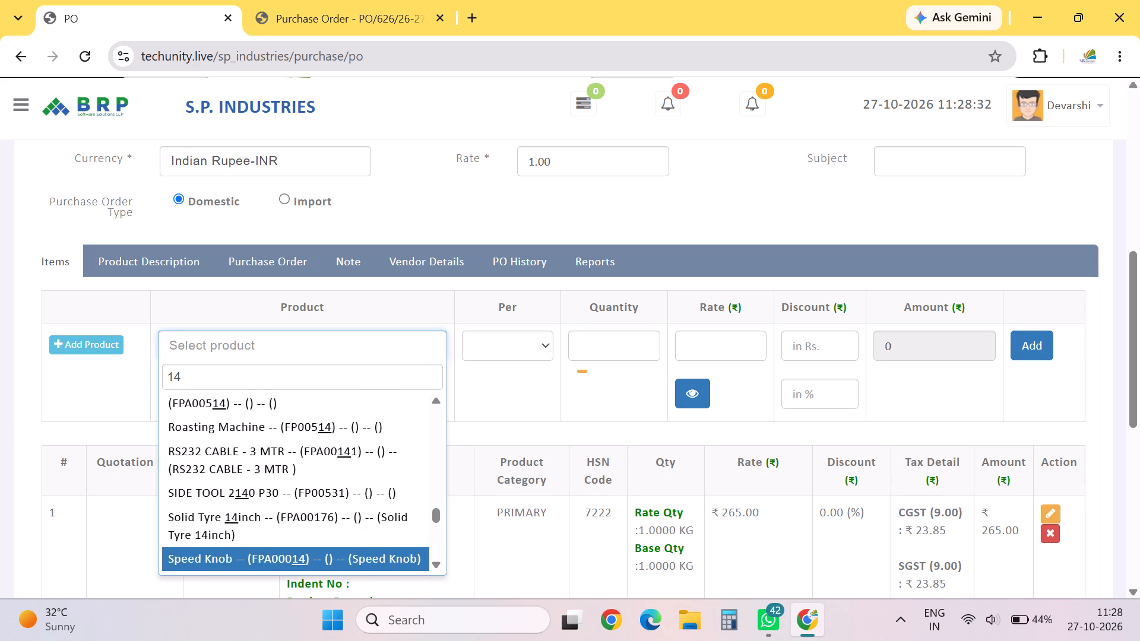
pyautogui.press('Down')
pyautogui.press('Down')
pyautogui.press('Down')
pyautogui.press('Down')
pyautogui.press('Down')
pyautogui.press('Up')
pyautogui.press('Up')
pyautogui.press('Up')
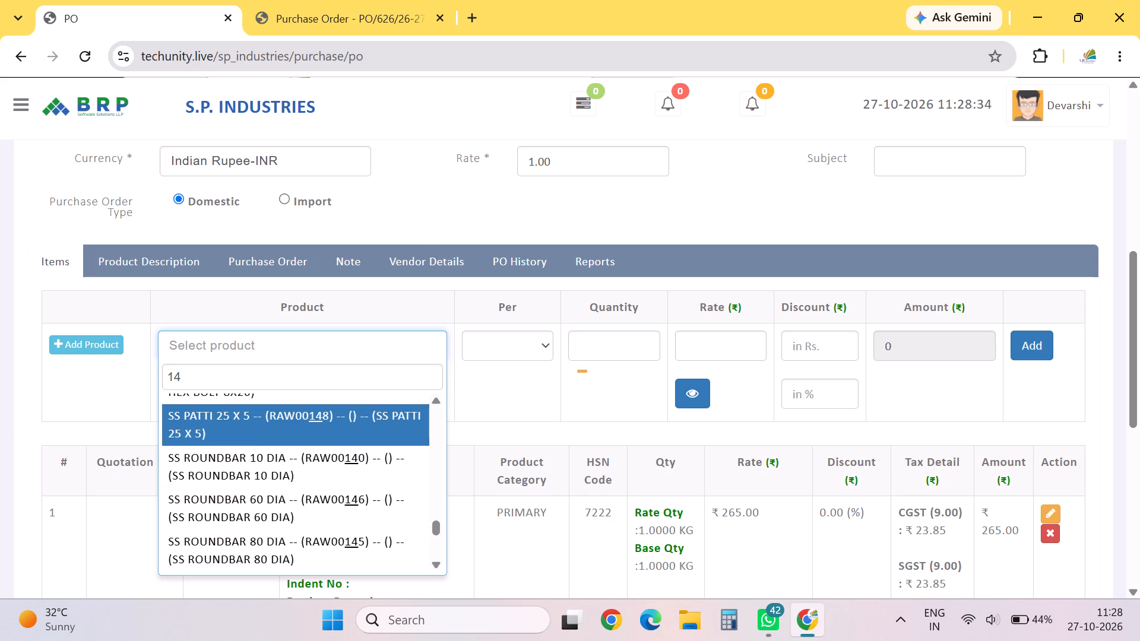
pyautogui.press('Down')
pyautogui.press('Down')
pyautogui.press('Down')
pyautogui.press('Down')
pyautogui.press('Down')
pyautogui.press('Down')
pyautogui.press('Down')
pyautogui.press('Down')
pyautogui.press('Down')
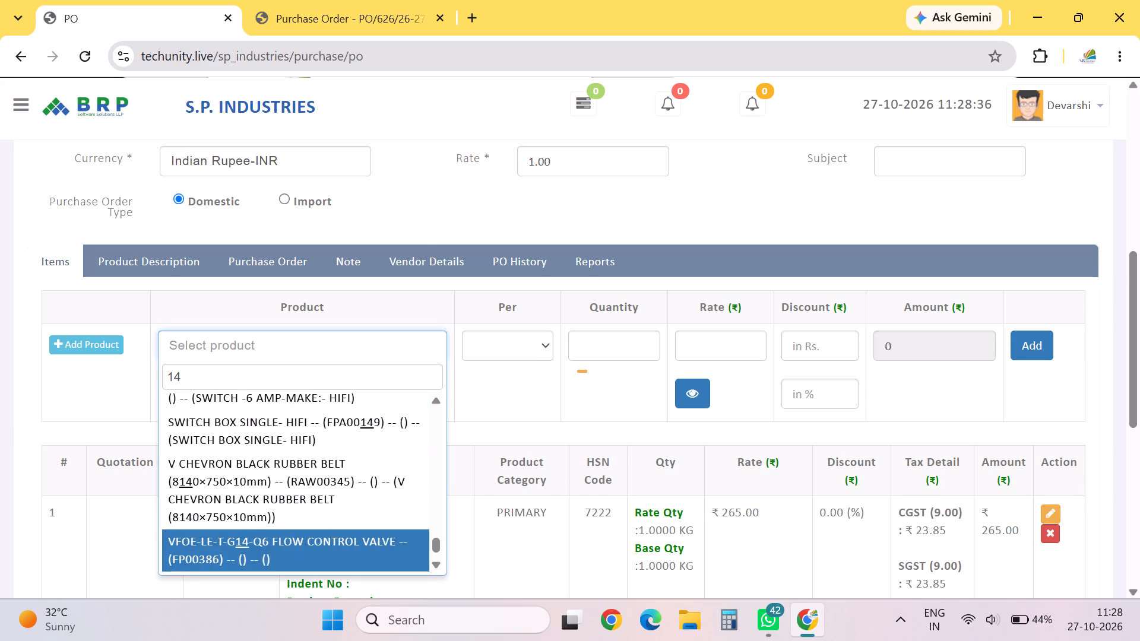
pyautogui.press('Down')
pyautogui.press('Down')
pyautogui.press('Down')
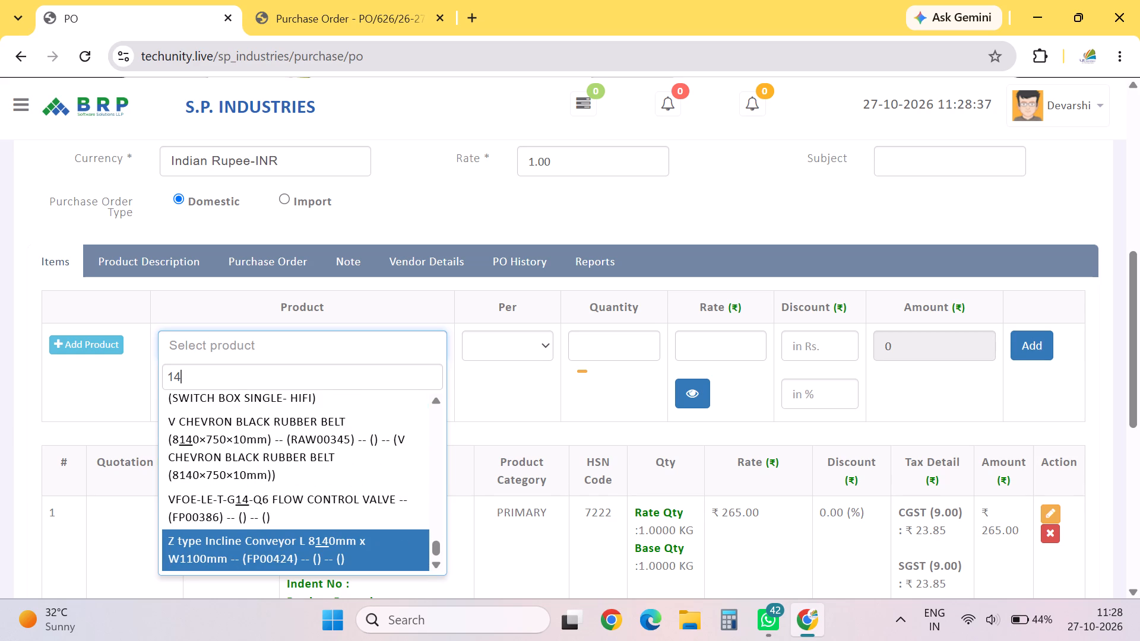
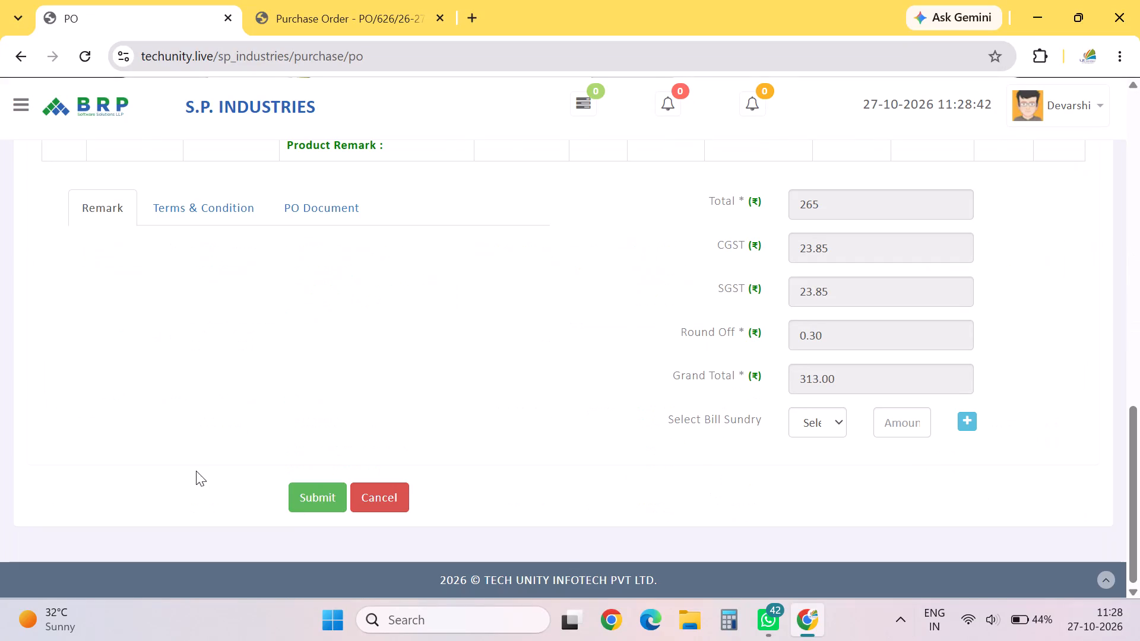
# Submit the purchase order with its single item.
pyautogui.click(303, 510)
# Switch to Microsoft Edge and open the S.P. INDUSTRIES dashboard through the saved LOGIN favorite.
pyautogui.click(643, 626)
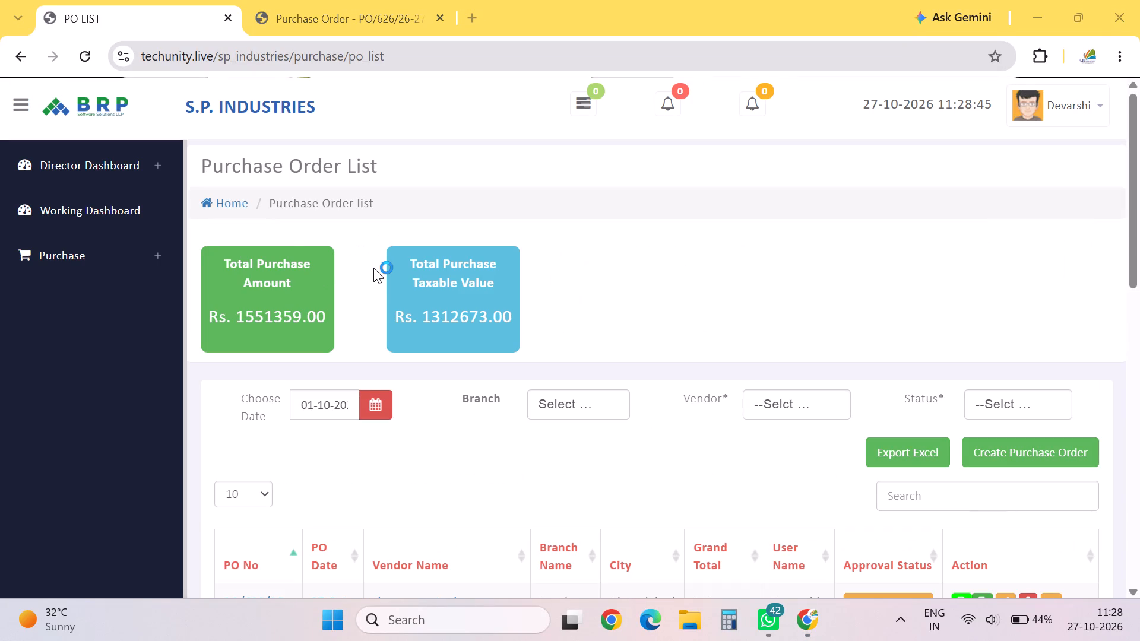
pyautogui.click(653, 626)
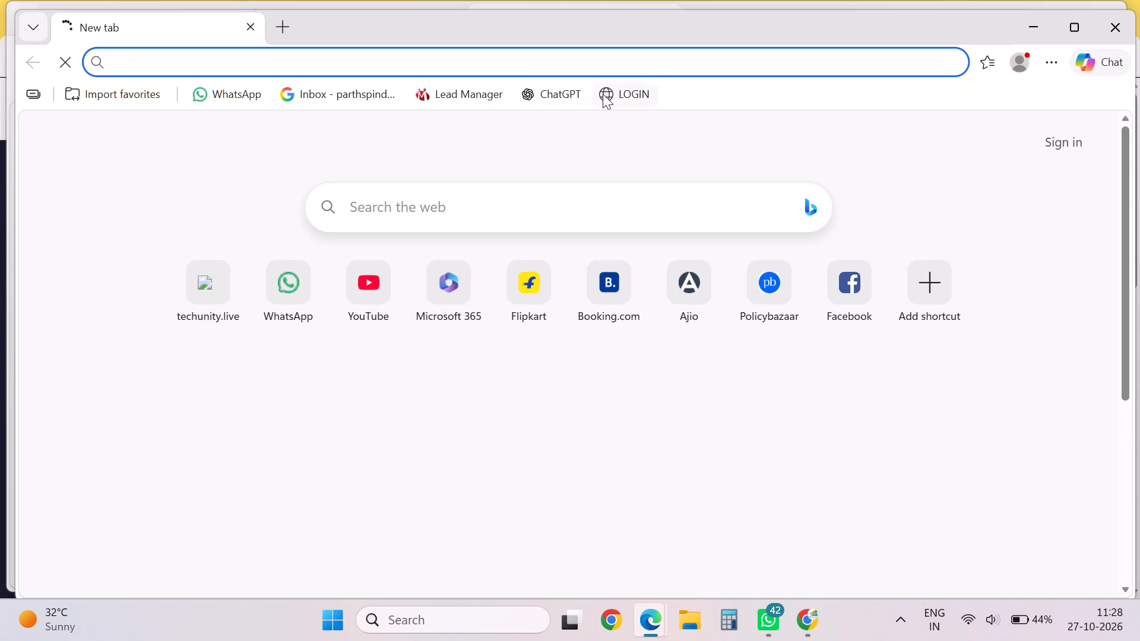
pyautogui.click(603, 94)
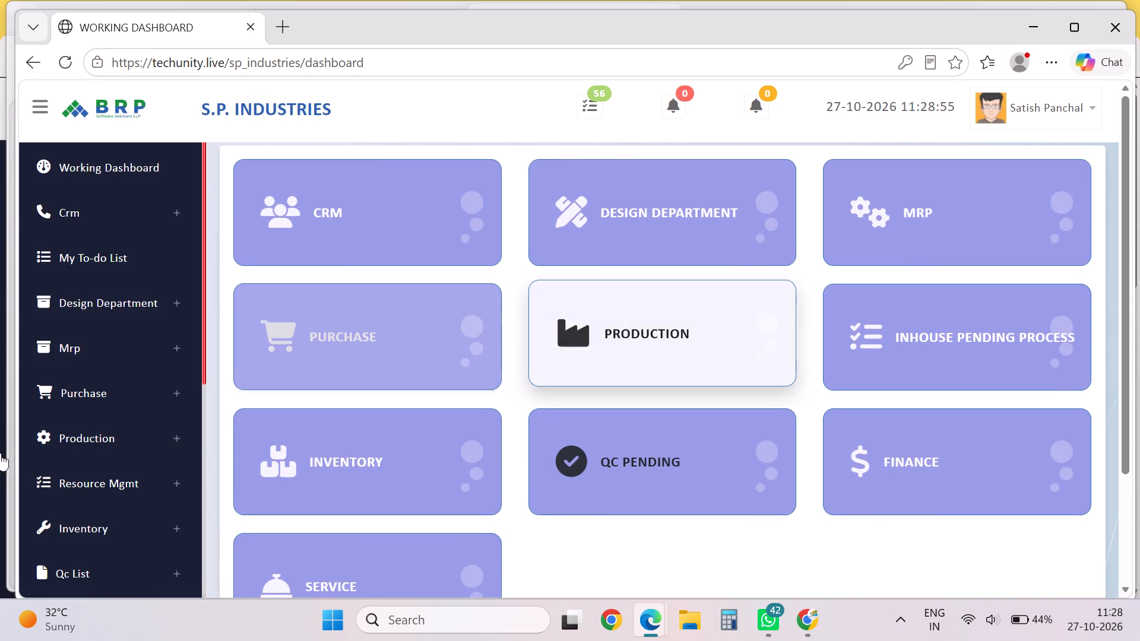
# Open a blank new item form from the Item List under Administration's Production Master section.
pyautogui.scroll(-3, 0, 409)
pyautogui.scroll(3, 0, 416)
pyautogui.scroll(-2, 0, 419)
pyautogui.scroll(1, 0, 424)
pyautogui.scroll(-2, 0, 432)
pyautogui.scroll(4, 3, 439)
pyautogui.scroll(-2, 11, 439)
pyautogui.scroll(1, 28, 435)
pyautogui.scroll(-6, 88, 457)
pyautogui.scroll(1, 93, 468)
pyautogui.scroll(-3, 93, 469)
pyautogui.scroll(2, 93, 469)
pyautogui.scroll(-1, 93, 469)
pyautogui.click(103, 448)
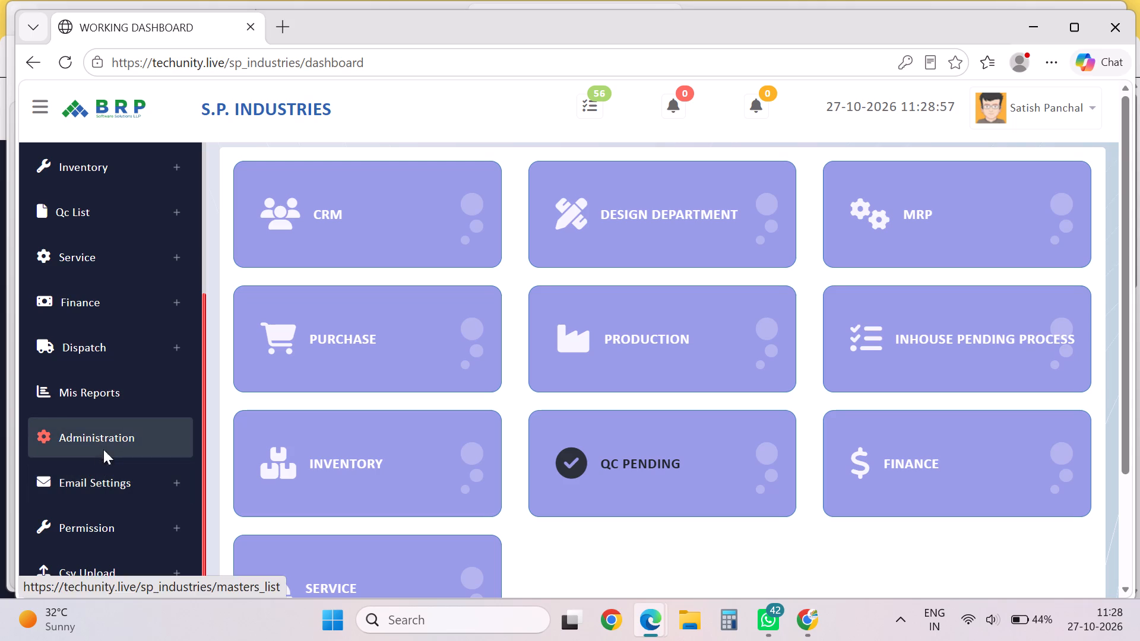
pyautogui.moveTo(1127, 227); pyautogui.dragTo(1115, 319)
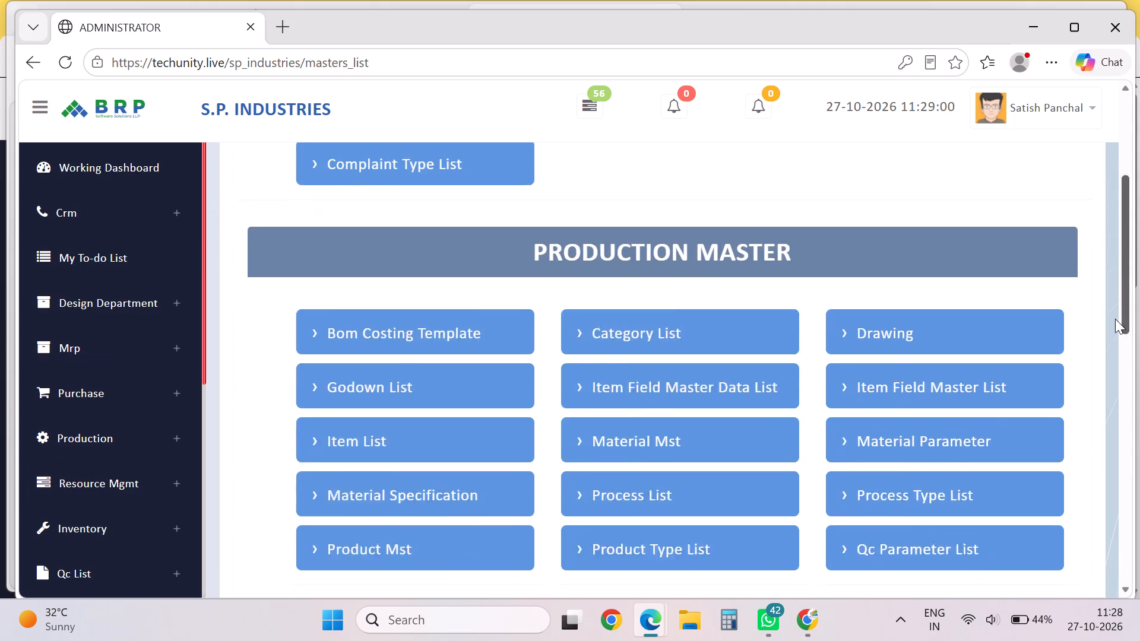
pyautogui.moveTo(1115, 319); pyautogui.dragTo(1111, 376)
pyautogui.click(365, 220)
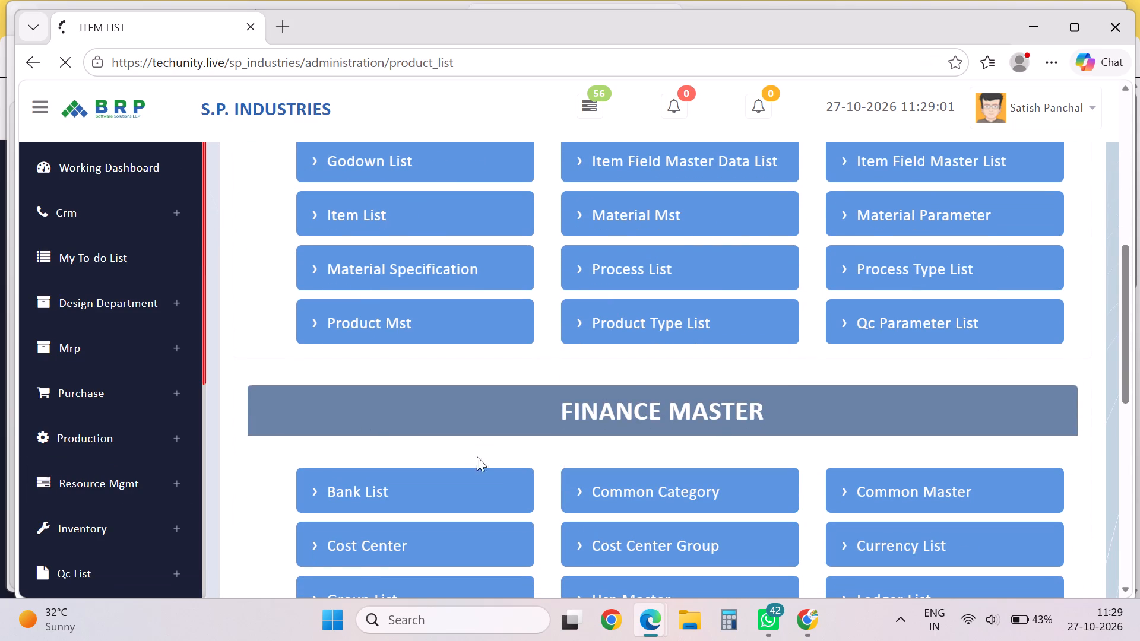
pyautogui.click(1016, 301)
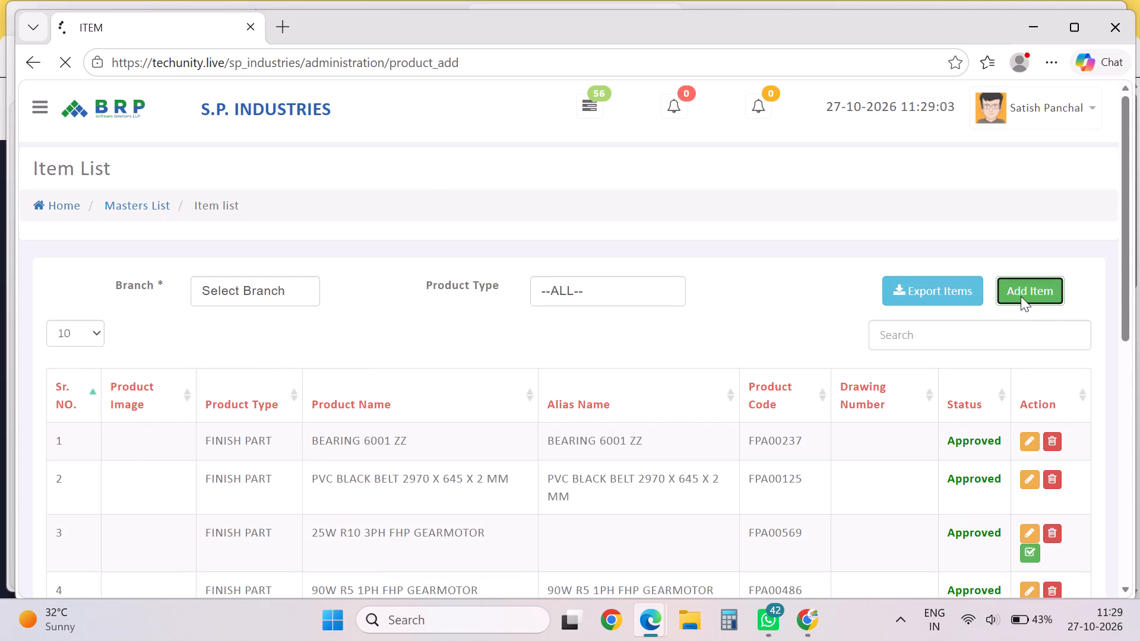
# Set the new item's product type to RAW MATERIAL and its product name to "SS 304 ROUND BAR 14 DIA".
pyautogui.click(251, 351)
pyautogui.moveTo(257, 363); pyautogui.dragTo(257, 369)
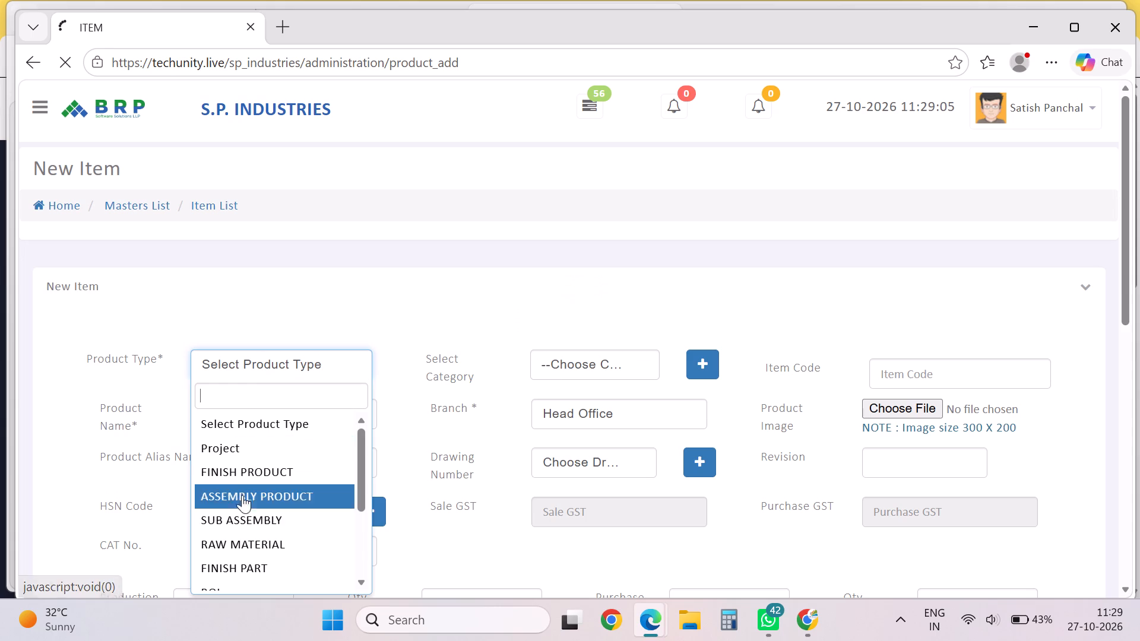
pyautogui.click(262, 549)
pyautogui.click(271, 431)
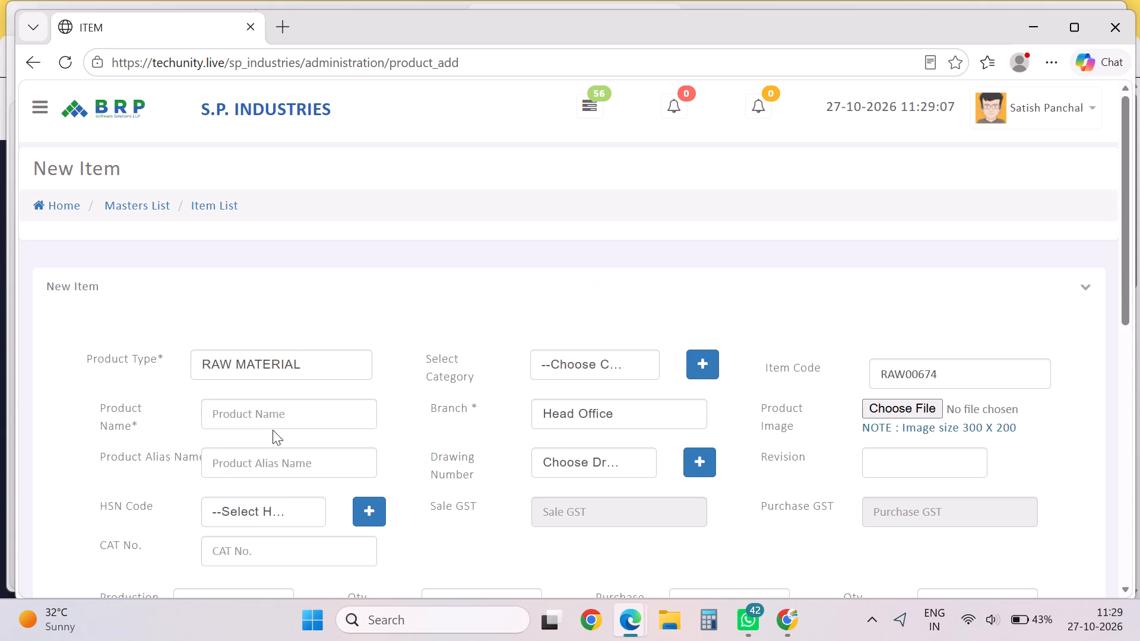
pyautogui.click(277, 416)
pyautogui.write('SS 3904')
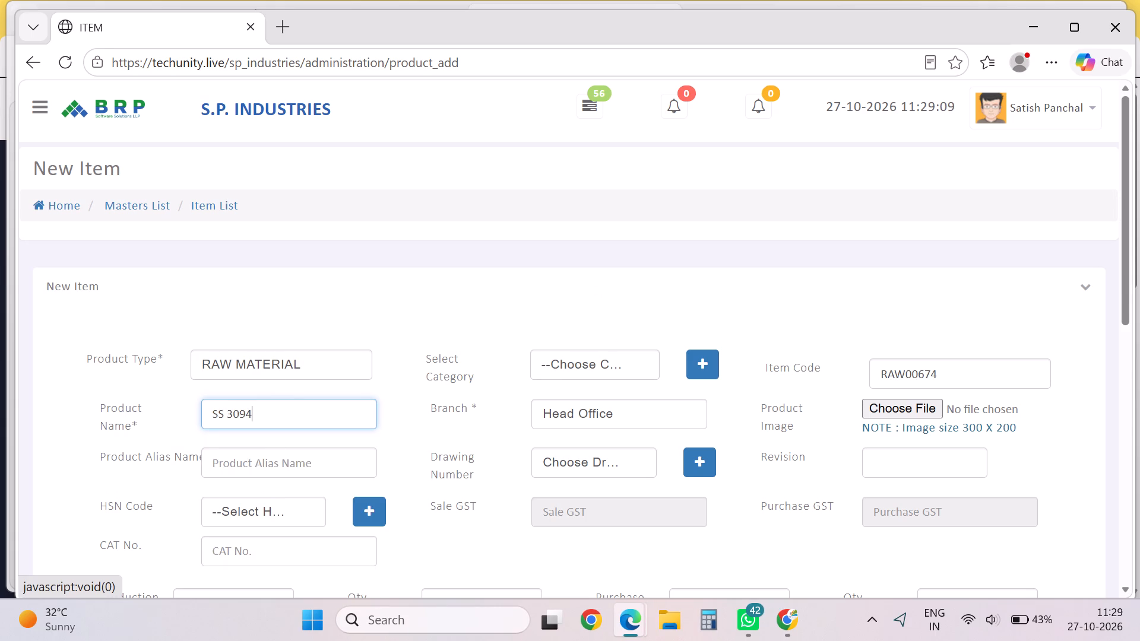
pyautogui.press('BackSpace')
pyautogui.press('BackSpace')
pyautogui.write('4 ROUND BAR 14 DIA')
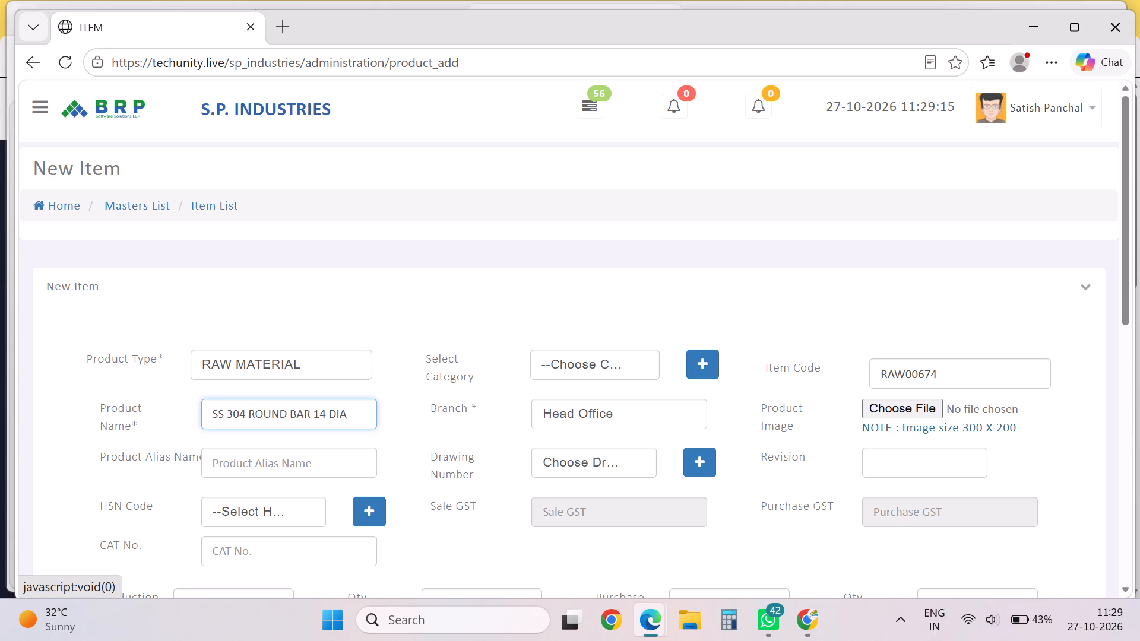
# Assign HSN code 721400 and the PRIMARY category to the new item.
pyautogui.click(265, 503)
pyautogui.write('ROUD')
pyautogui.press('BackSpace')
pyautogui.press('Return')
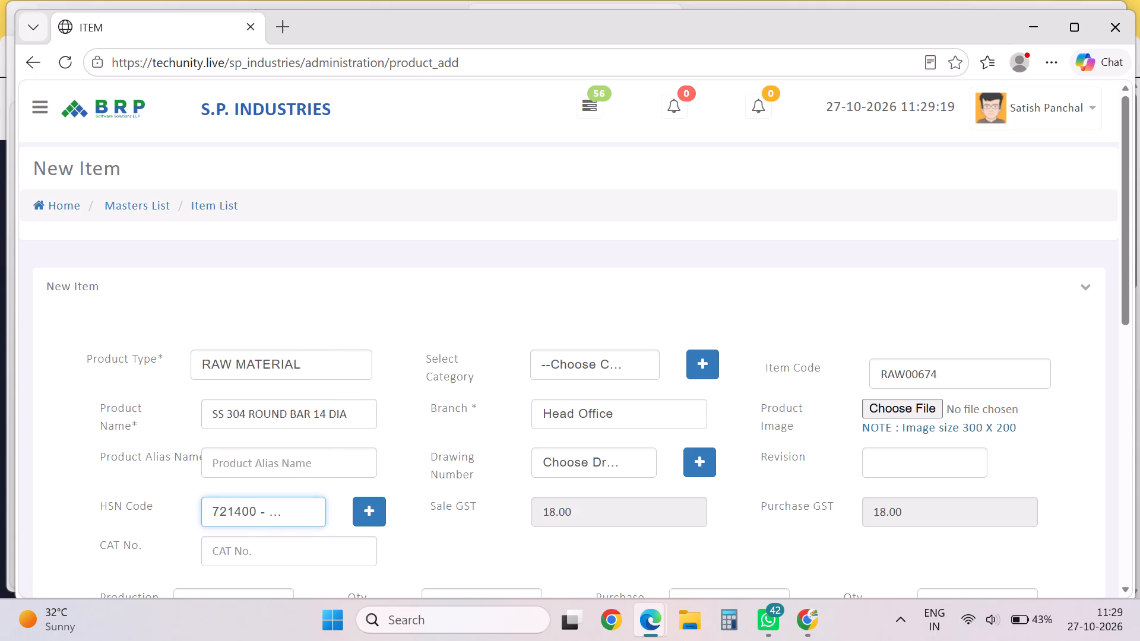
pyautogui.moveTo(602, 360); pyautogui.dragTo(606, 373)
pyautogui.click(582, 440)
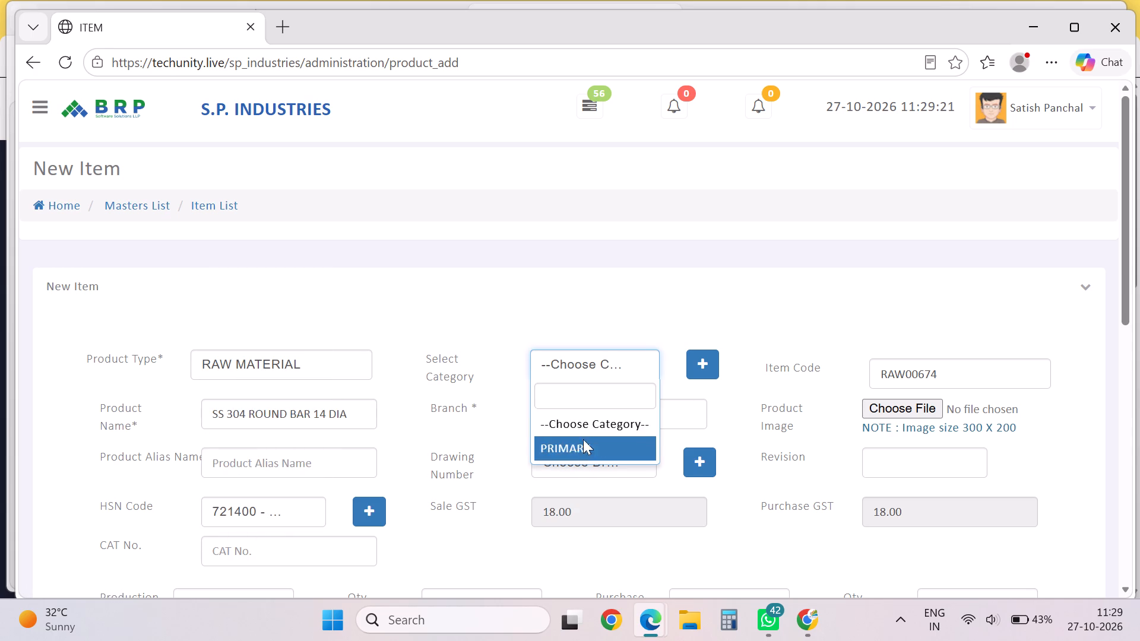
# Set both the production unit and the purchase unit of the item to KG.
pyautogui.moveTo(1130, 250); pyautogui.dragTo(1127, 375)
pyautogui.click(235, 329)
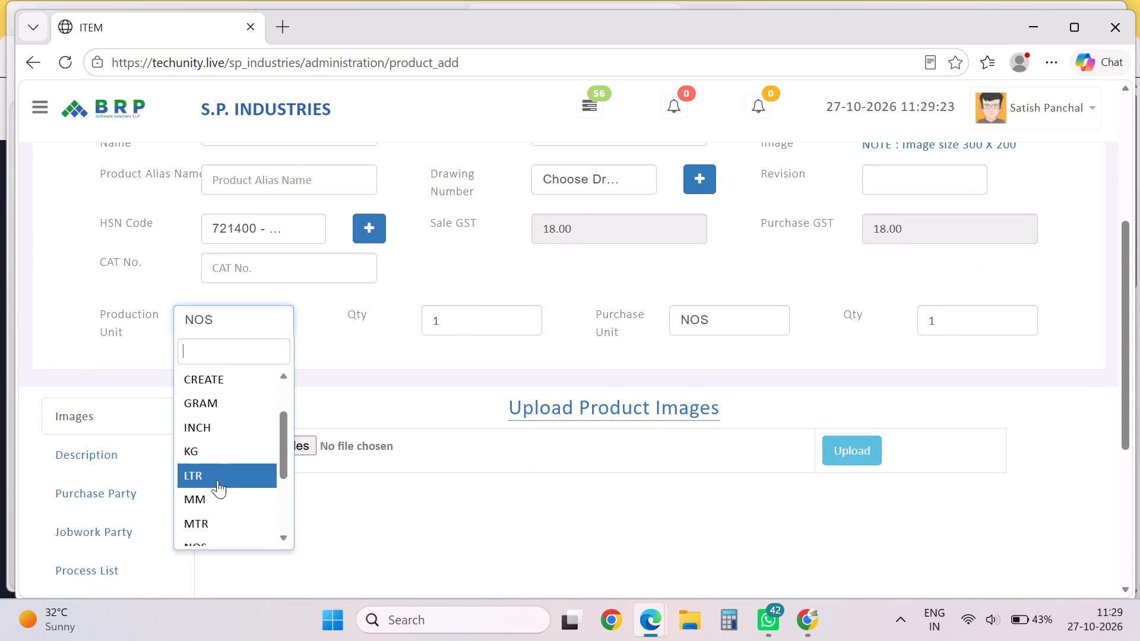
pyautogui.click(209, 443)
pyautogui.click(718, 331)
pyautogui.click(691, 456)
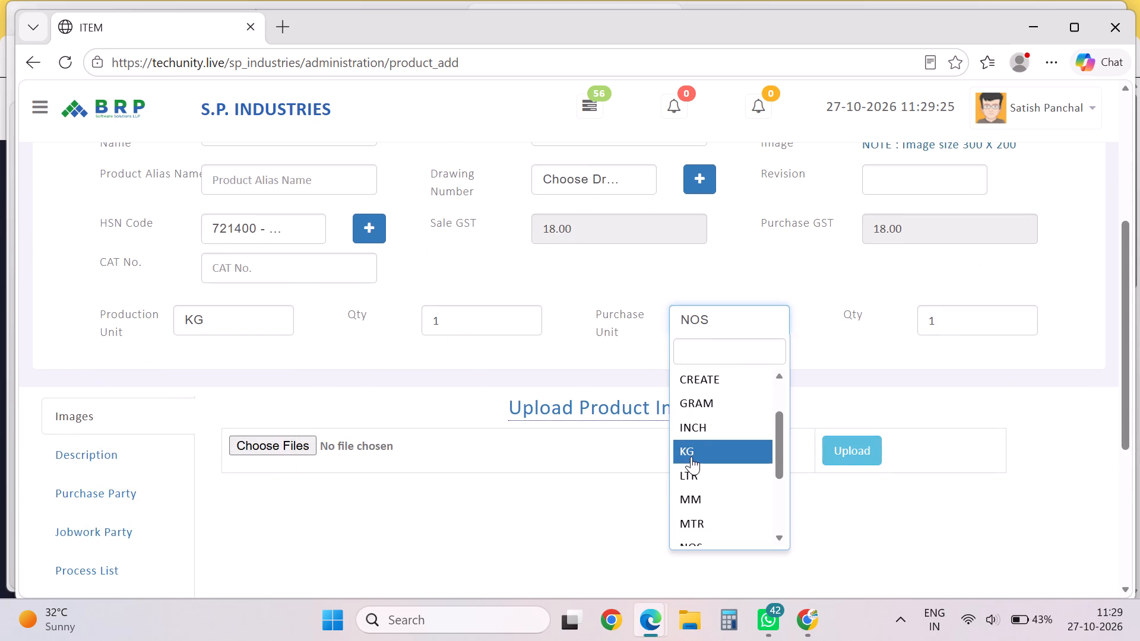
# Submit the new raw material item and return to the Item List.
pyautogui.click(1115, 287)
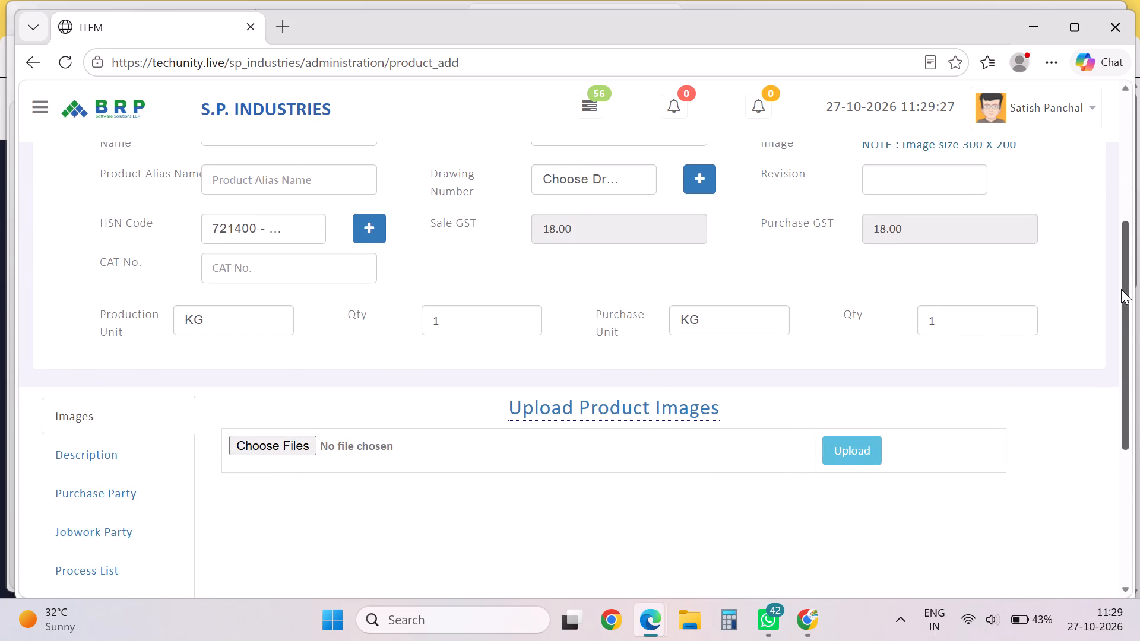
pyautogui.moveTo(1121, 289); pyautogui.dragTo(1125, 511)
pyautogui.click(626, 528)
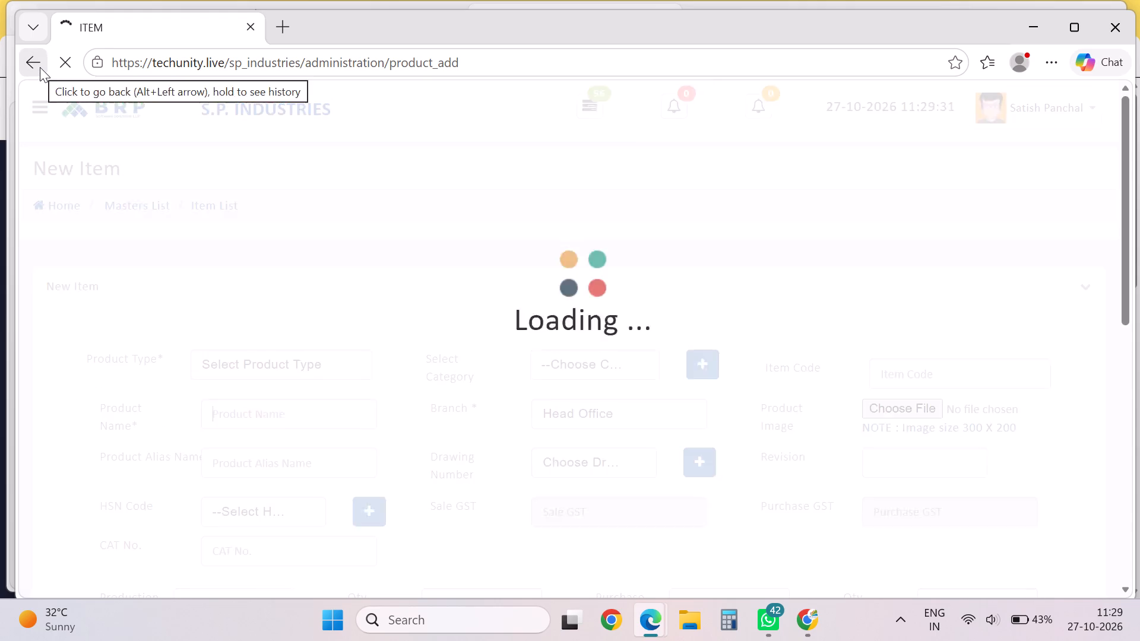
pyautogui.click(40, 67)
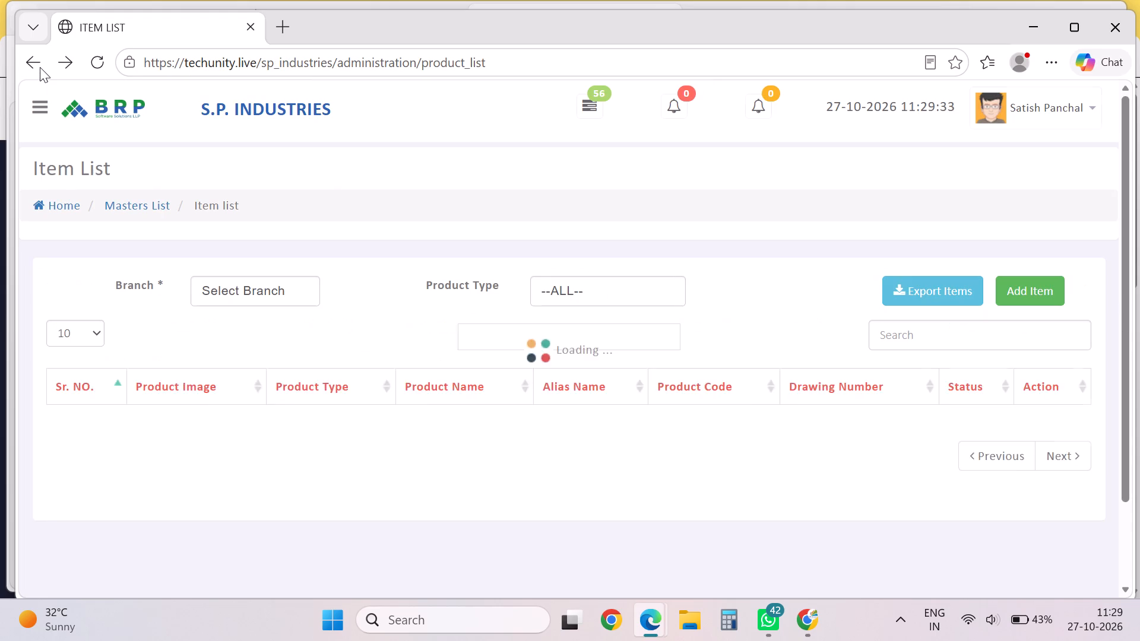
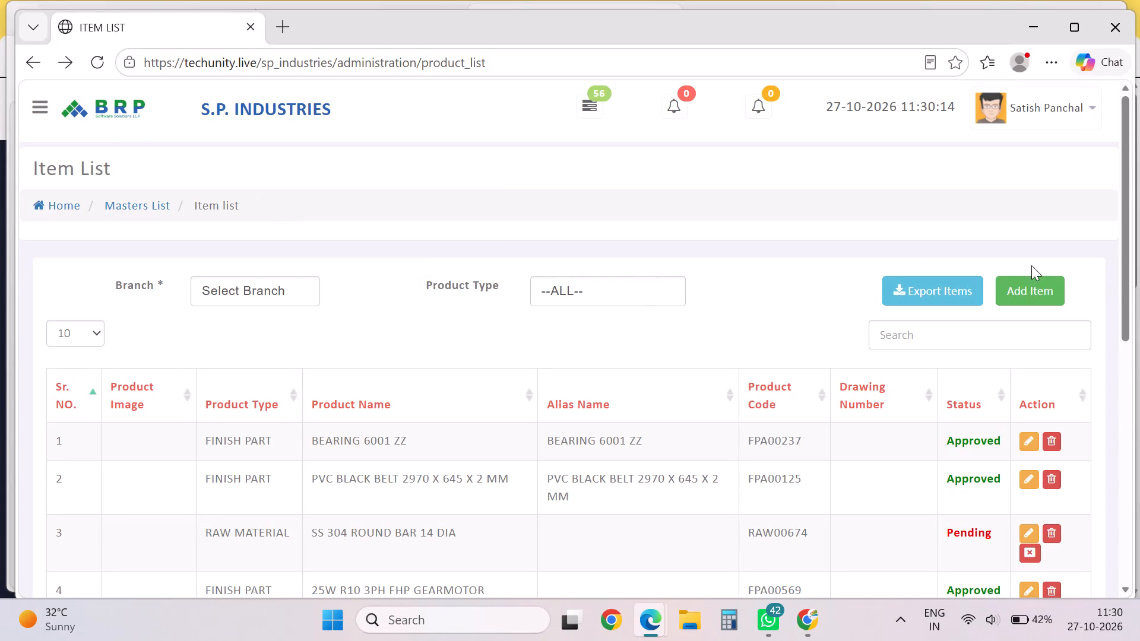
# Approve the pending raw material item SS 304 ROUND BAR 14 DIA in the Item List.
pyautogui.click(1035, 564)
pyautogui.click(1035, 561)
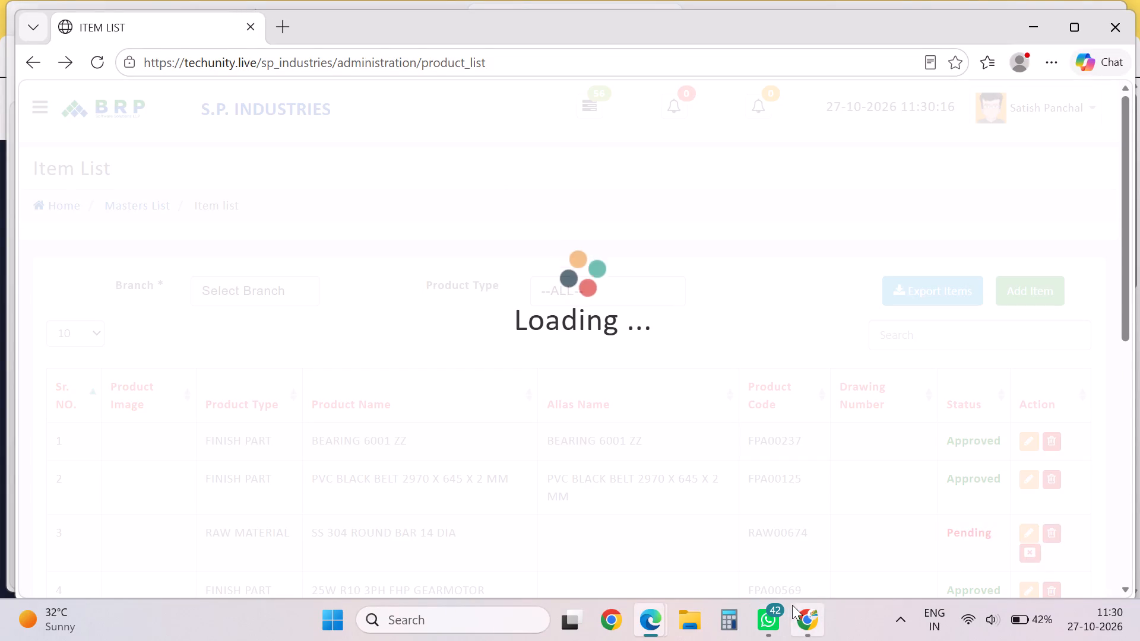
# Switch to Chrome, reload the Purchase Order List and open shree ram steel's order PO/628/26-27 for editing.
pyautogui.click(834, 623)
pyautogui.click(803, 630)
pyautogui.click(81, 72)
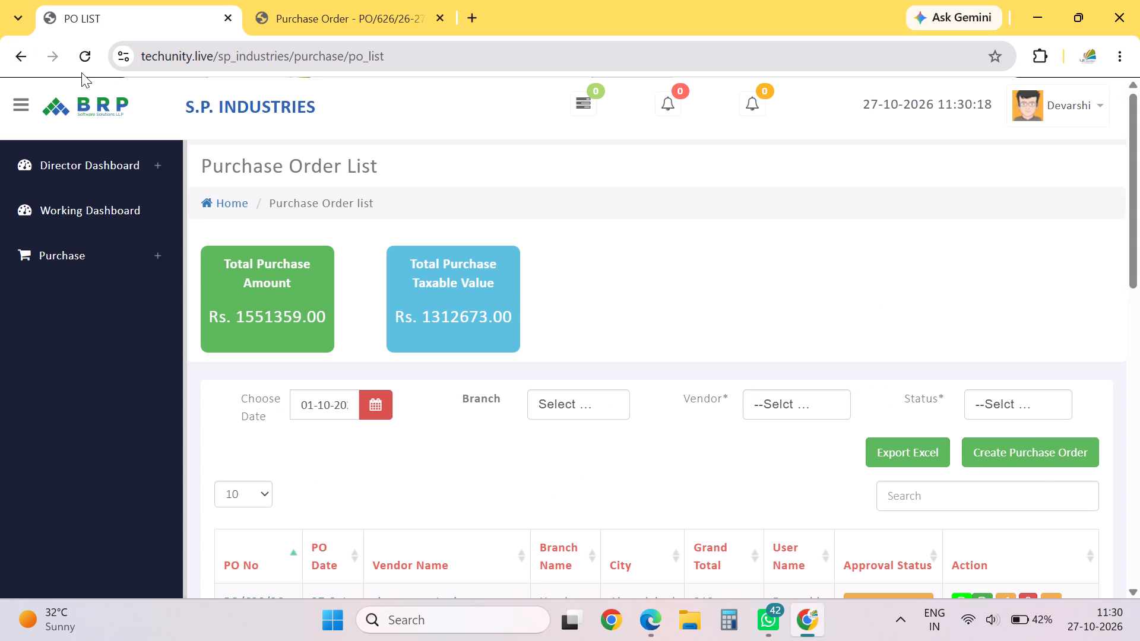
pyautogui.click(79, 47)
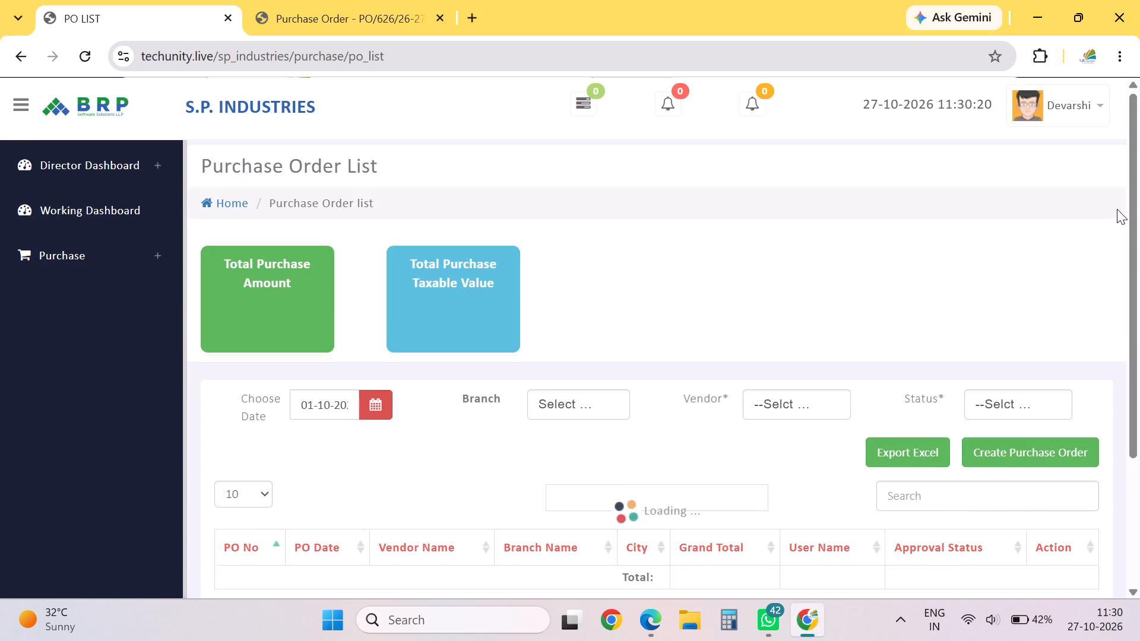
pyautogui.moveTo(1139, 199); pyautogui.dragTo(1139, 267)
pyautogui.click(1010, 417)
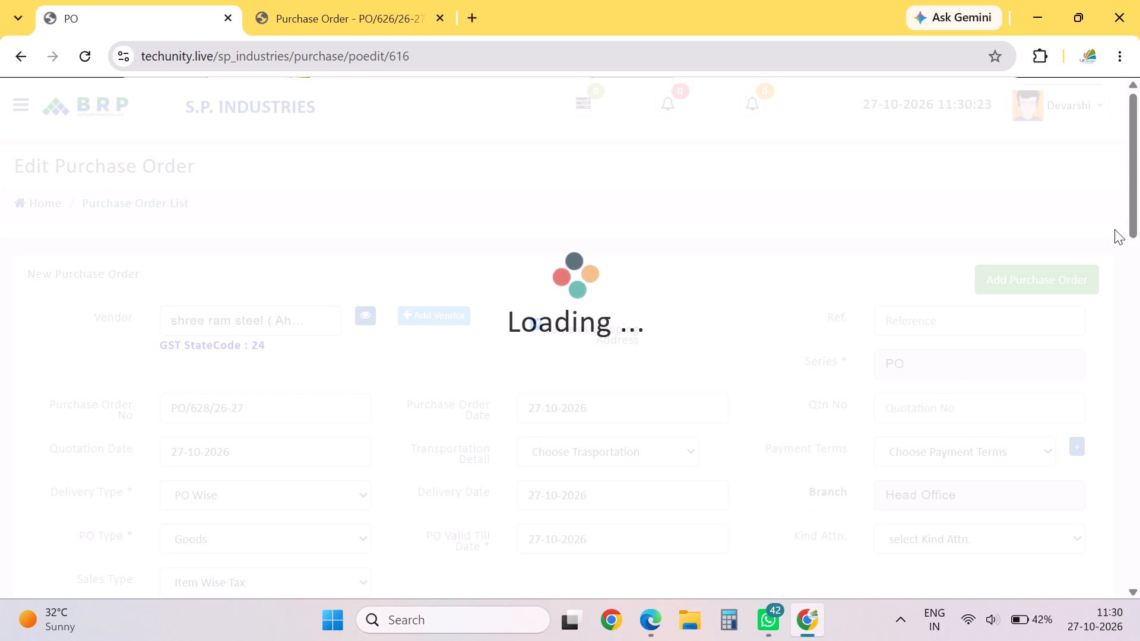
# In the order's product entry row, choose SS 304 ROUND BAR 14 DIA by searching "14 DIA" and enter quantity 1.
pyautogui.moveTo(1139, 193); pyautogui.dragTo(1139, 274)
pyautogui.moveTo(1139, 274); pyautogui.dragTo(1139, 407)
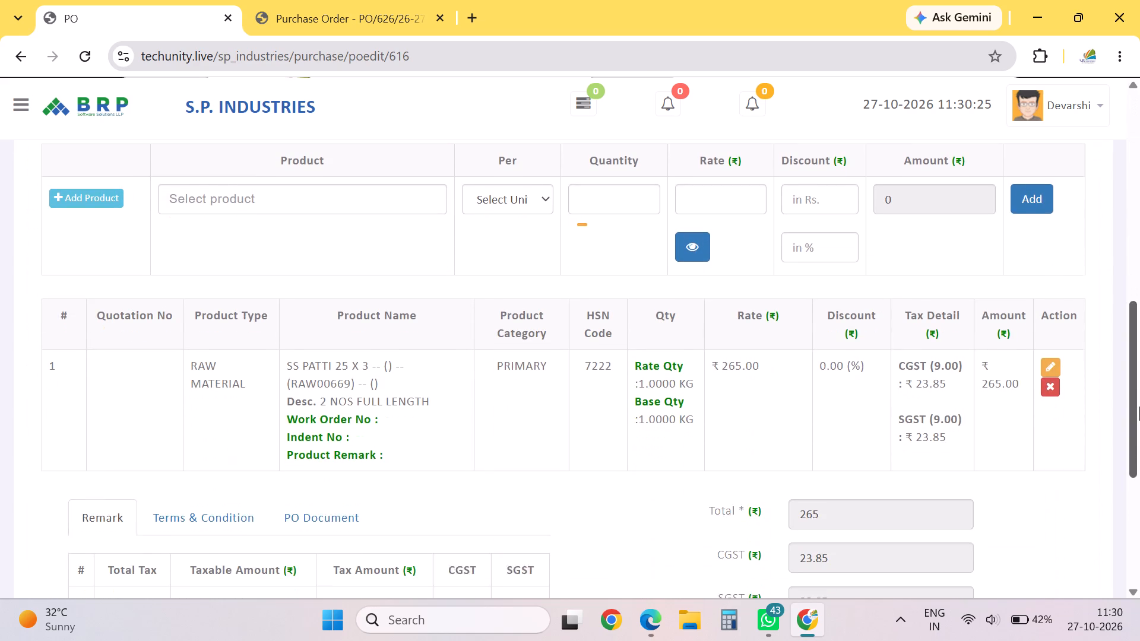
pyautogui.moveTo(1139, 407); pyautogui.dragTo(1138, 407)
pyautogui.click(403, 181)
pyautogui.write('14 DIA')
pyautogui.press('Return')
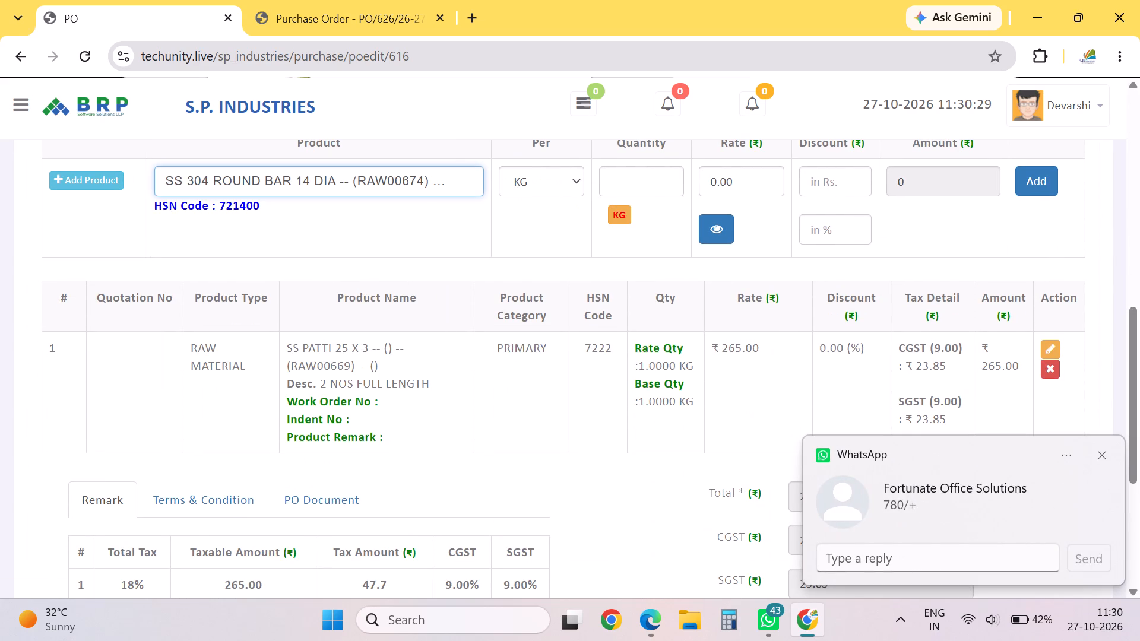
pyautogui.click(648, 183)
pyautogui.press('1')
# Switch to Edge and close the HSN code search page and the blank new page, keeping the Item List open.
pyautogui.hotkey('alt', 'Tab')
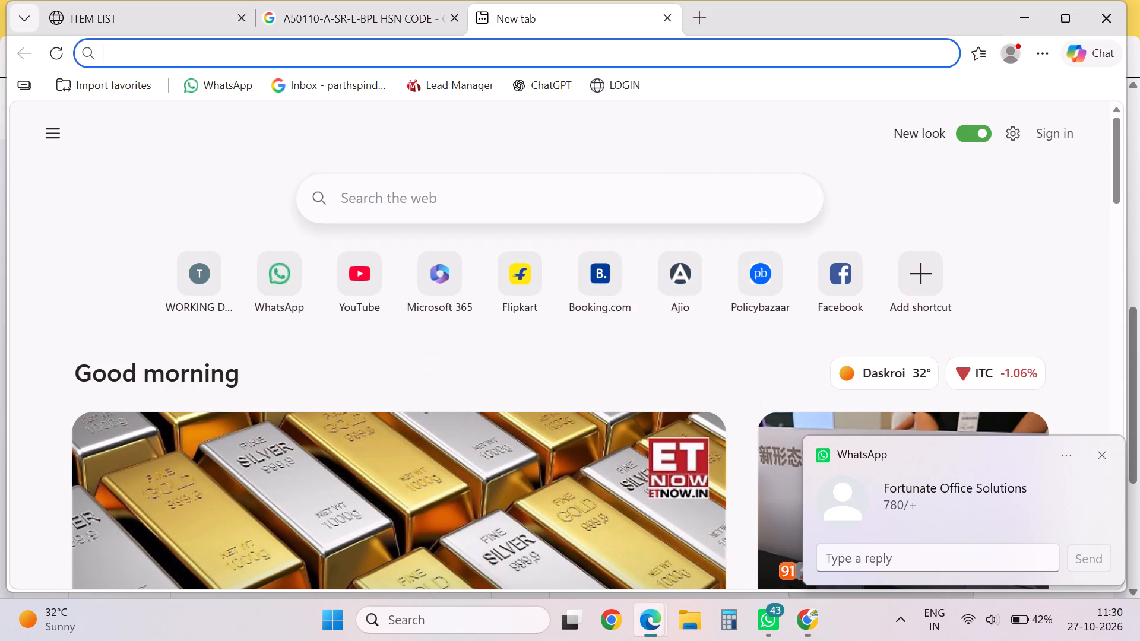
pyautogui.click(375, 11)
pyautogui.click(112, 0)
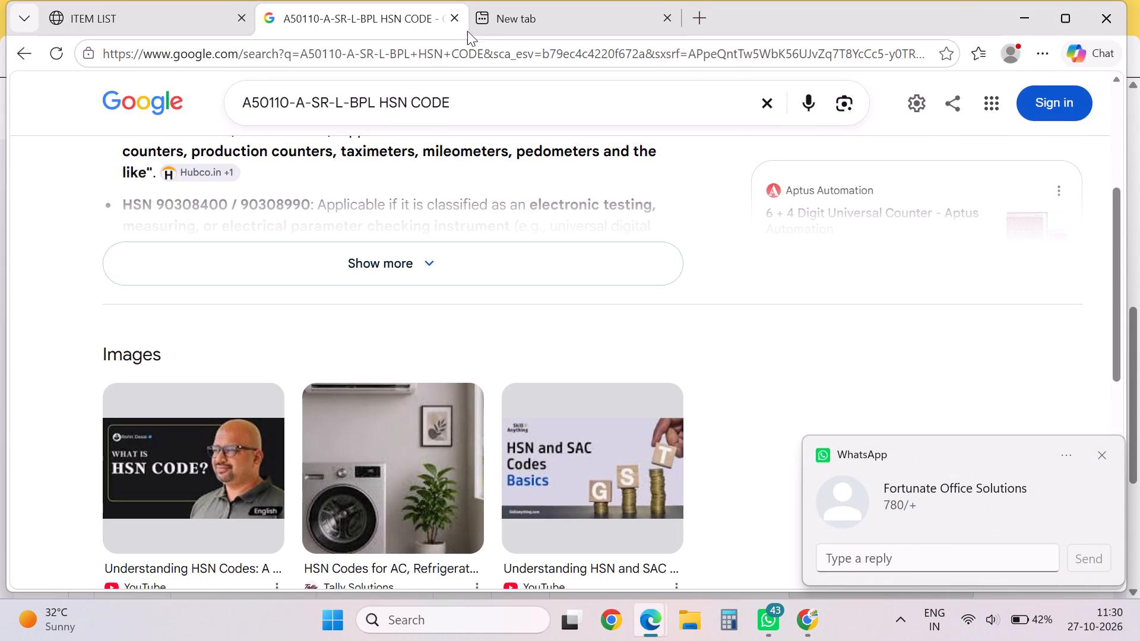
pyautogui.click(458, 15)
pyautogui.click(458, 17)
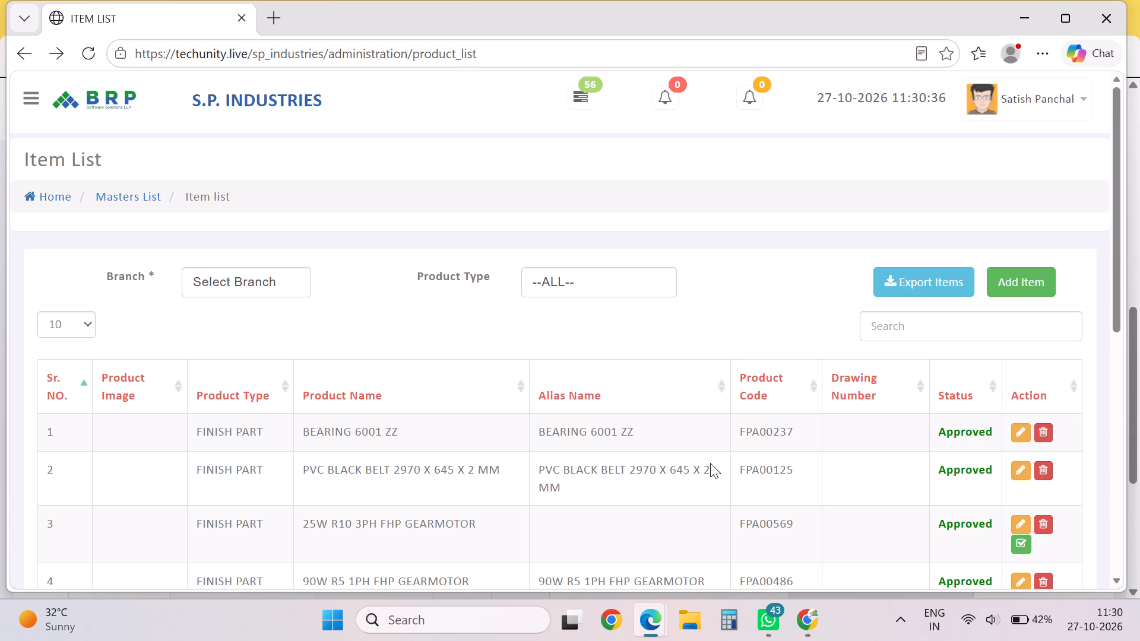
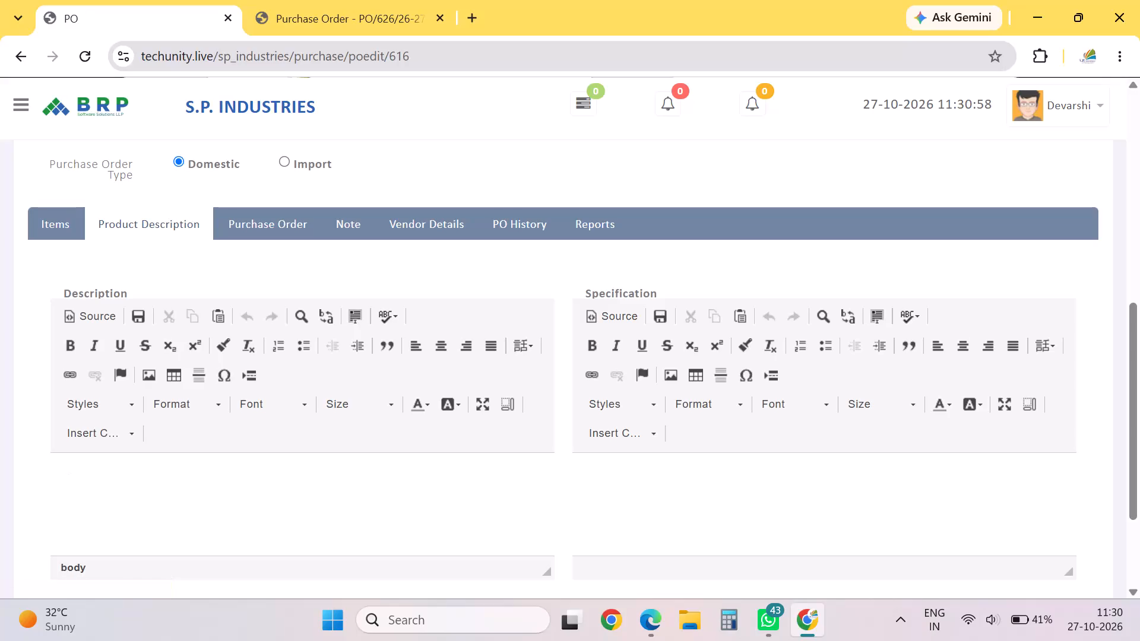
# Enter "14 DIA X 1 MTR" as the round bar's product description and return to the order's item entry row.
pyautogui.write('1 MT')
pyautogui.press('BackSpace')
pyautogui.press('BackSpace')
pyautogui.press('BackSpace')
pyautogui.press('BackSpace')
pyautogui.press('BackSpace')
pyautogui.press('d')
pyautogui.press('BackSpace')
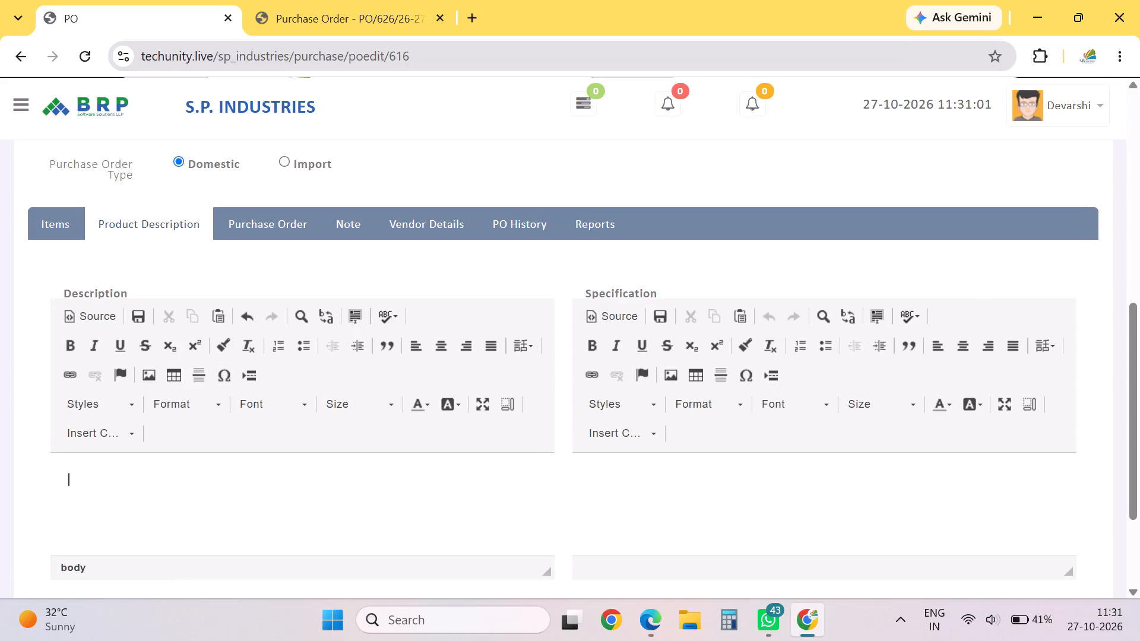
pyautogui.write('14 DIA X 1 MTR')
pyautogui.click(66, 242)
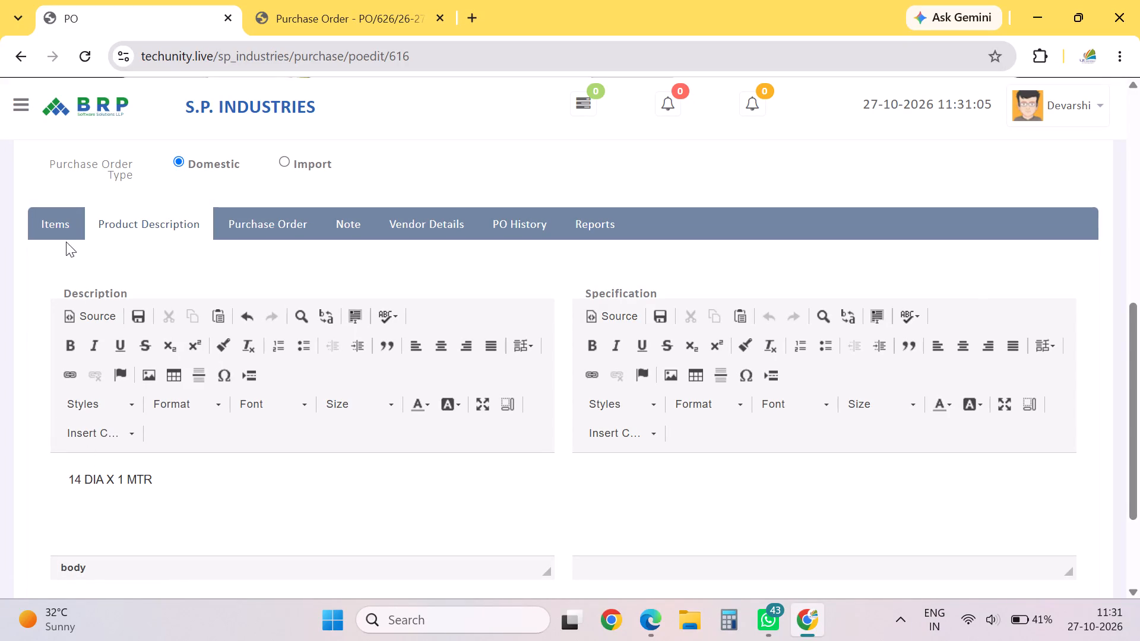
pyautogui.click(73, 224)
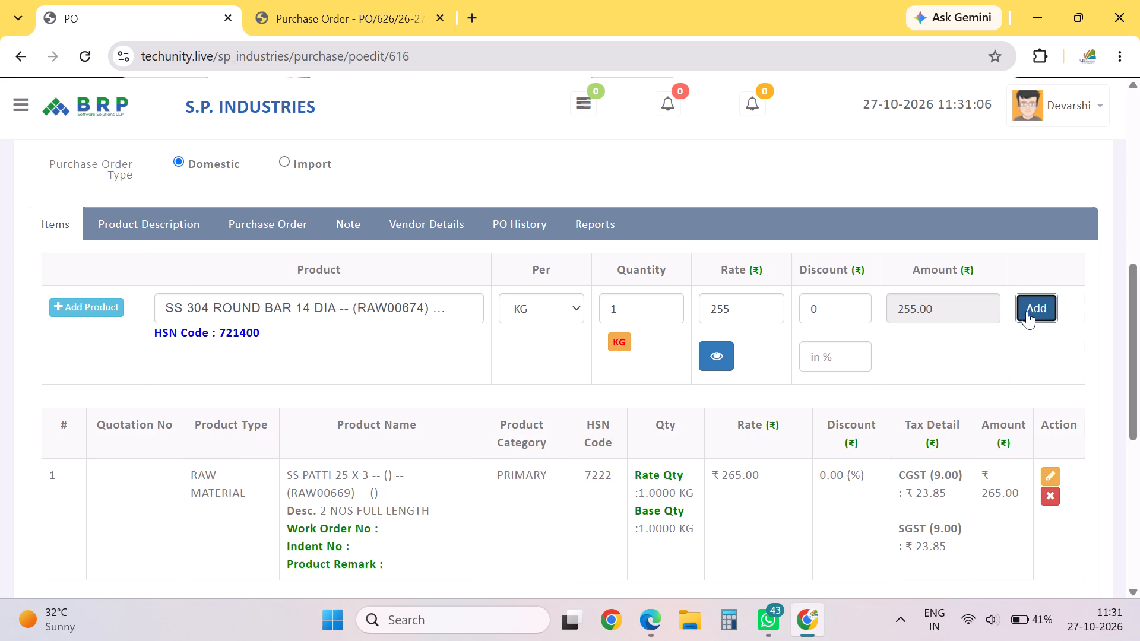
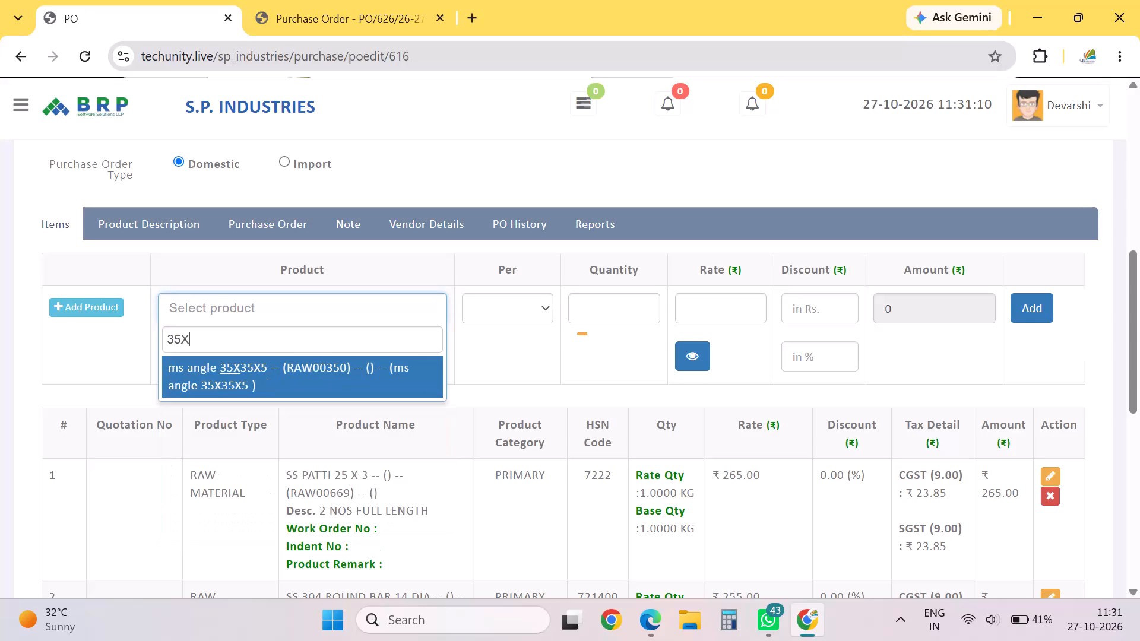
# Search the order's product list for ANGLE and select SS ANGLE 35 X 5 (RAW00622) as the next item.
pyautogui.press('BackSpace')
pyautogui.press('BackSpace')
pyautogui.press('BackSpace')
pyautogui.press('BackSpace')
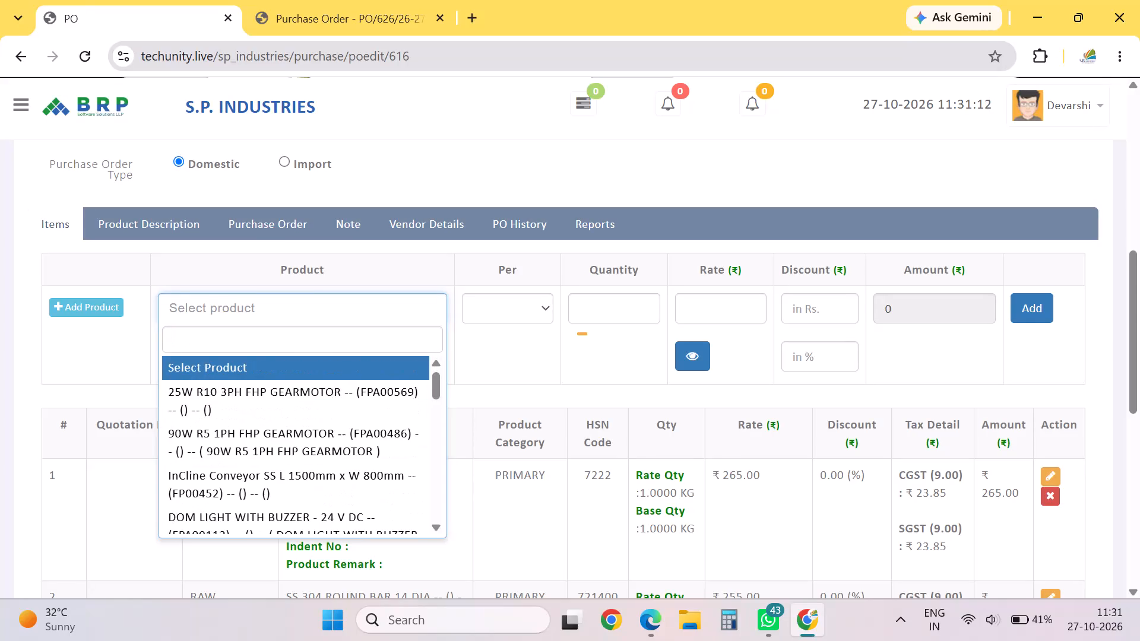
pyautogui.write('ANGLE')
pyautogui.press('Down')
pyautogui.press('Down')
pyautogui.press('Up')
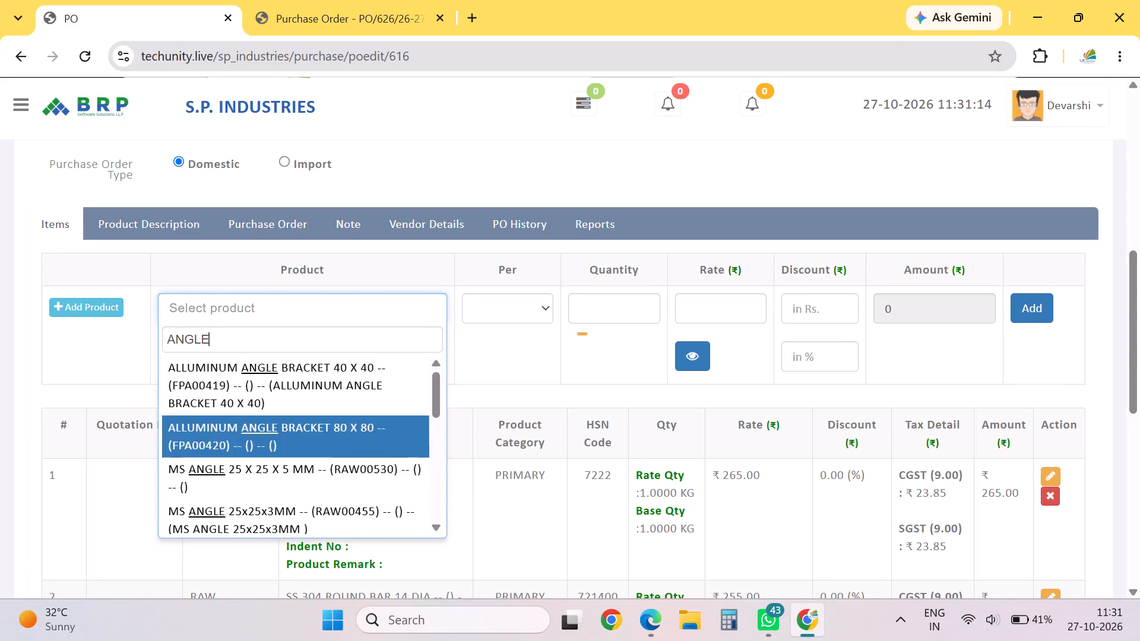
pyautogui.press('Down')
pyautogui.press('Down')
pyautogui.press('Down')
pyautogui.press('Down')
pyautogui.press('Down')
pyautogui.press('Down')
pyautogui.press('Down')
pyautogui.press('Down')
pyautogui.press('Down')
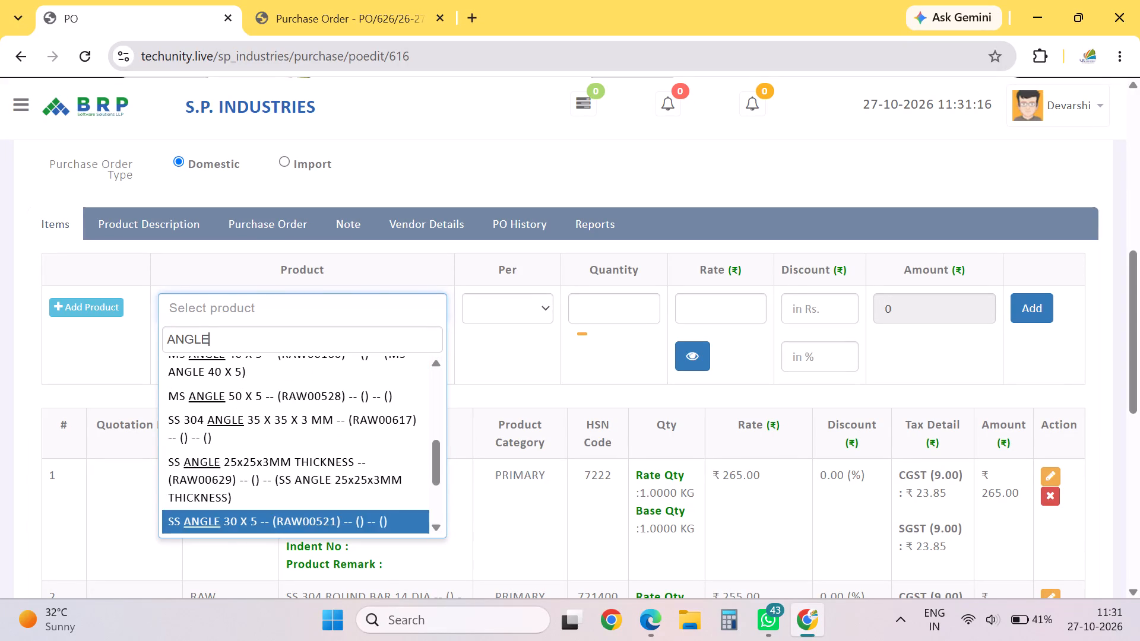
pyautogui.press('Up')
pyautogui.press('Up')
pyautogui.press('Down')
pyautogui.press('Up')
pyautogui.press('Down')
pyautogui.press('Up')
pyautogui.press('Up')
pyautogui.press('Down')
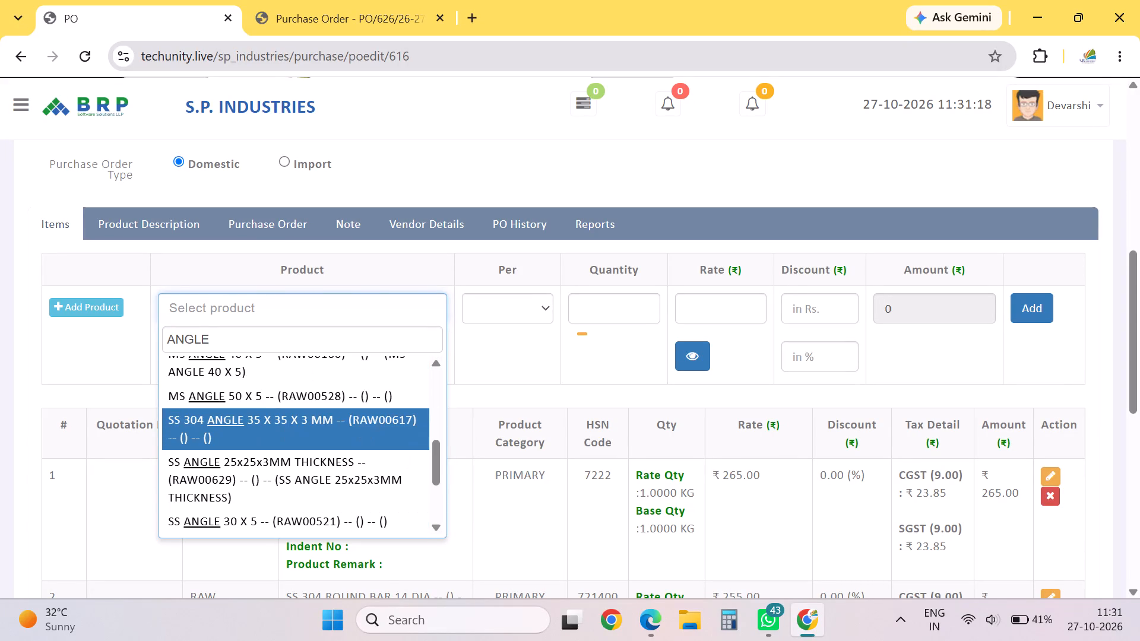
pyautogui.press('Up')
pyautogui.press('Down')
pyautogui.press('Up')
pyautogui.press('Down')
pyautogui.press('Down')
pyautogui.press('Down')
pyautogui.press('Down')
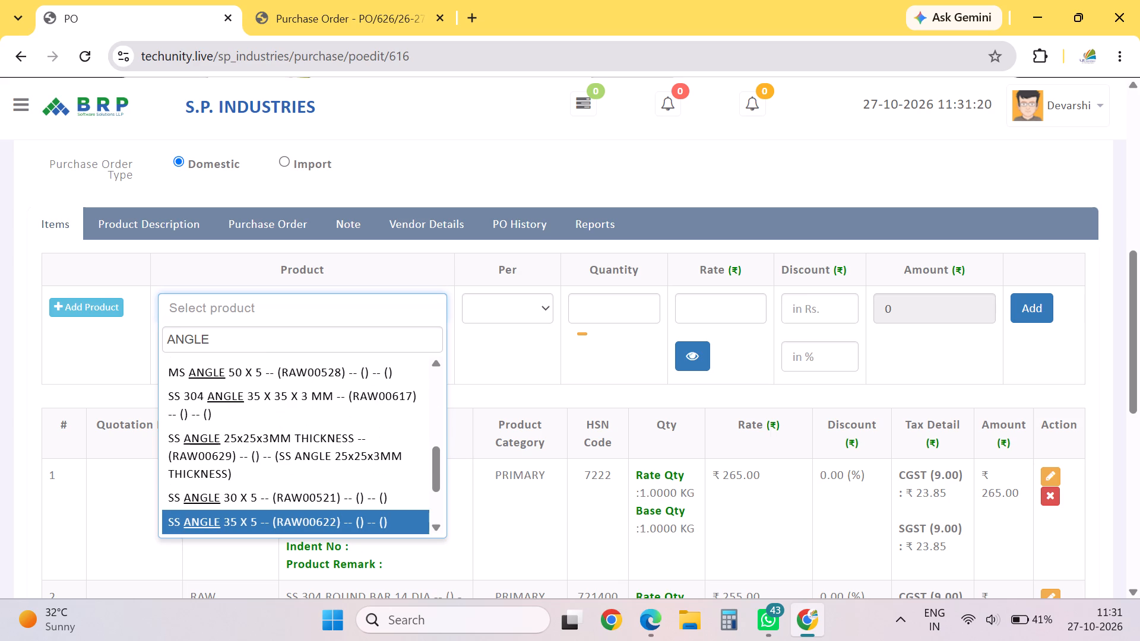
pyautogui.press('Down')
pyautogui.press('Up')
pyautogui.press('Return')
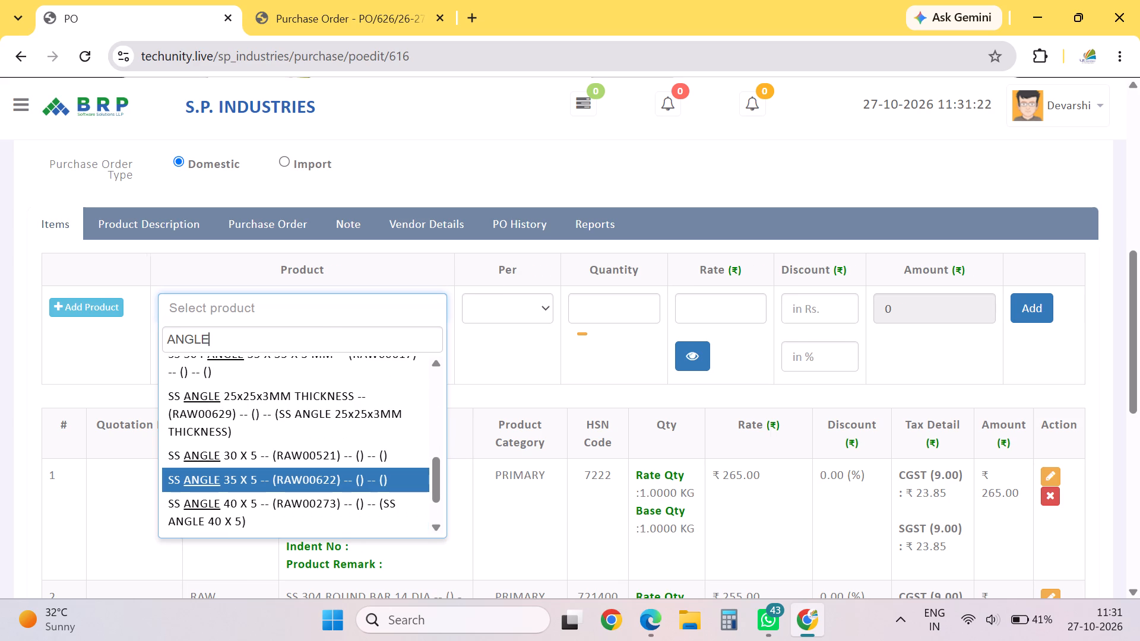
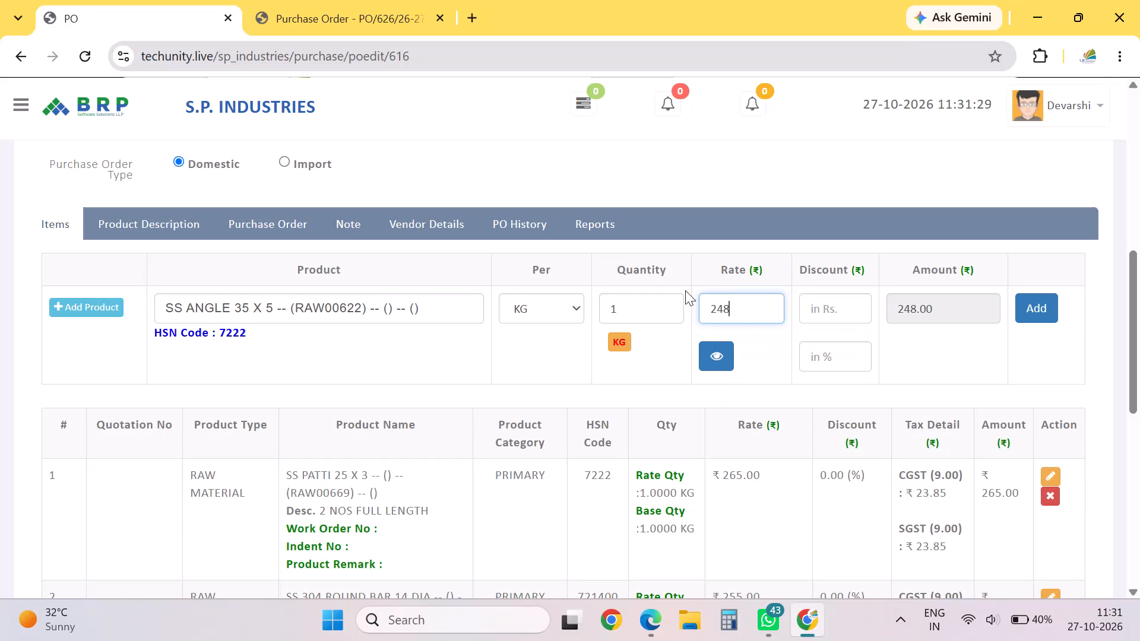
# Enter "2 NOS FULL LENGTH" as the product description for the SS ANGLE 35 X 5 item.
pyautogui.click(160, 207)
pyautogui.click(172, 504)
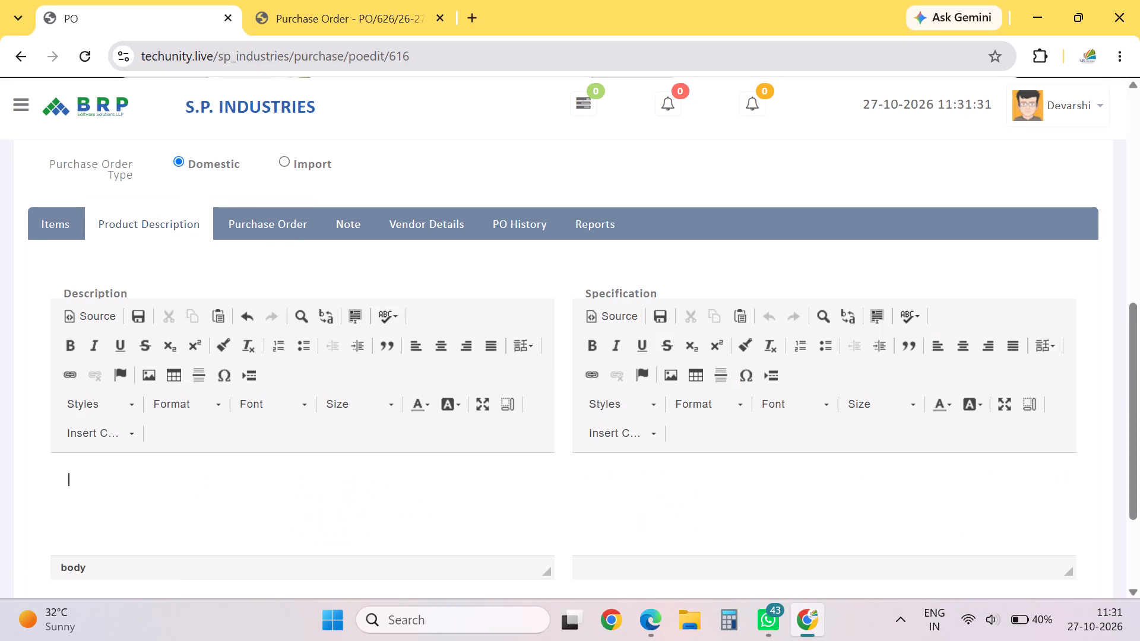
pyautogui.write('2 NOS FULL LENGTH')
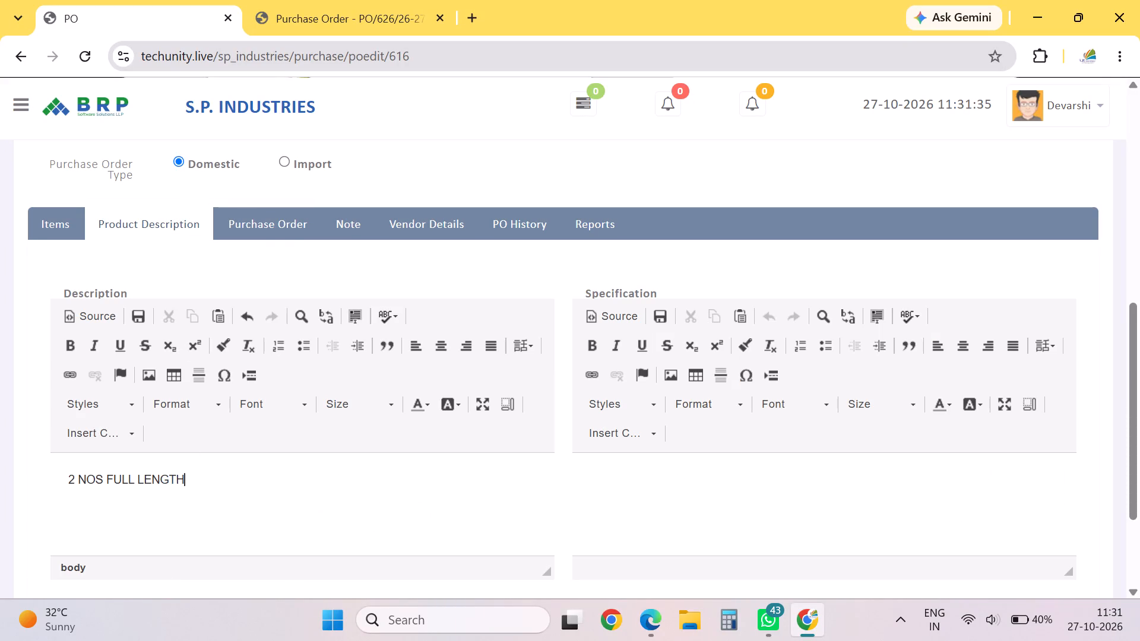
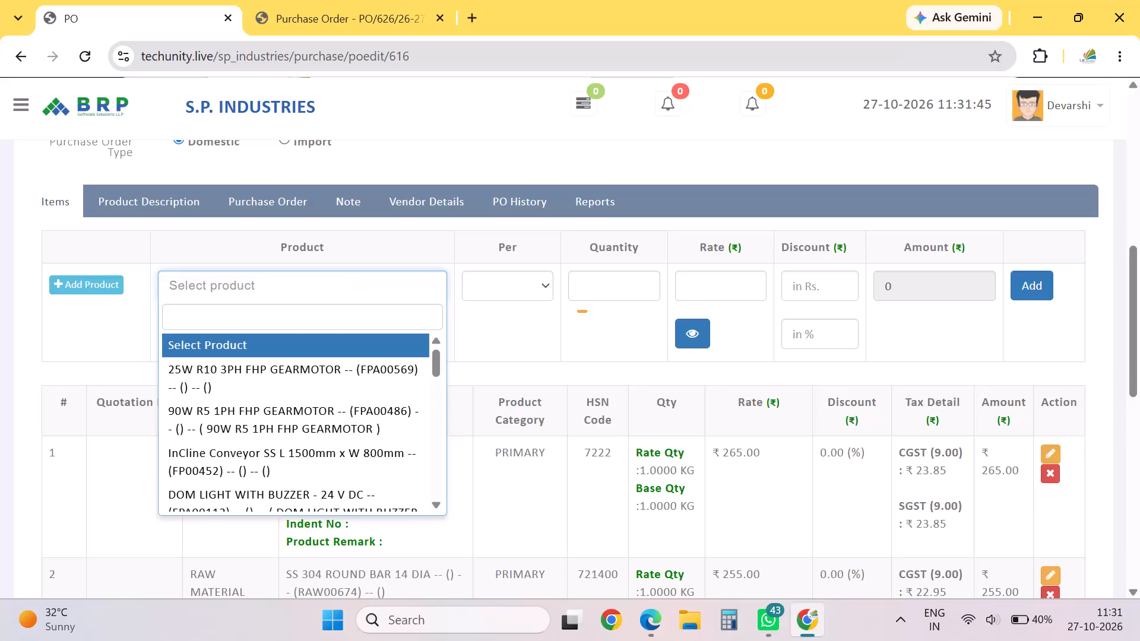
# Search the product list for "PATO" and look through the matching items.
pyautogui.press('BackSpace')
pyautogui.press('BackSpace')
pyautogui.press('BackSpace')
pyautogui.press('BackSpace')
pyautogui.write('PATO')
pyautogui.press('Down')
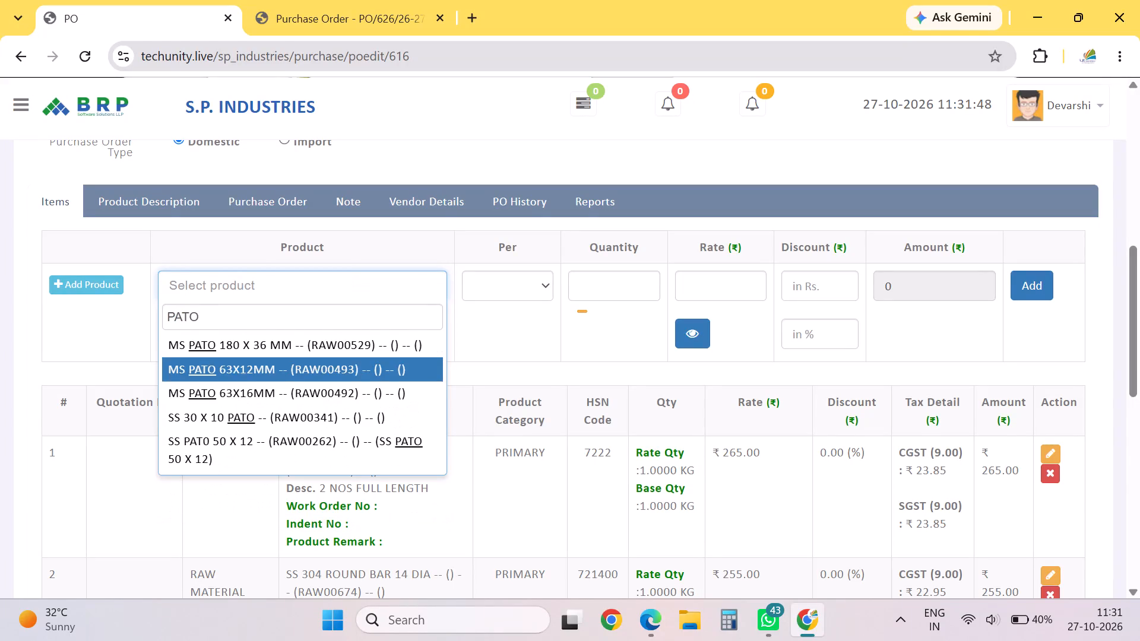
pyautogui.press('Down')
pyautogui.press('Down')
pyautogui.press('Down')
pyautogui.press('Up')
pyautogui.press('Down')
# Search the products for "100 X 10" and select SS PLATE 100 X 10 MM (RAW00263) as the next purchase order item.
pyautogui.press('BackSpace')
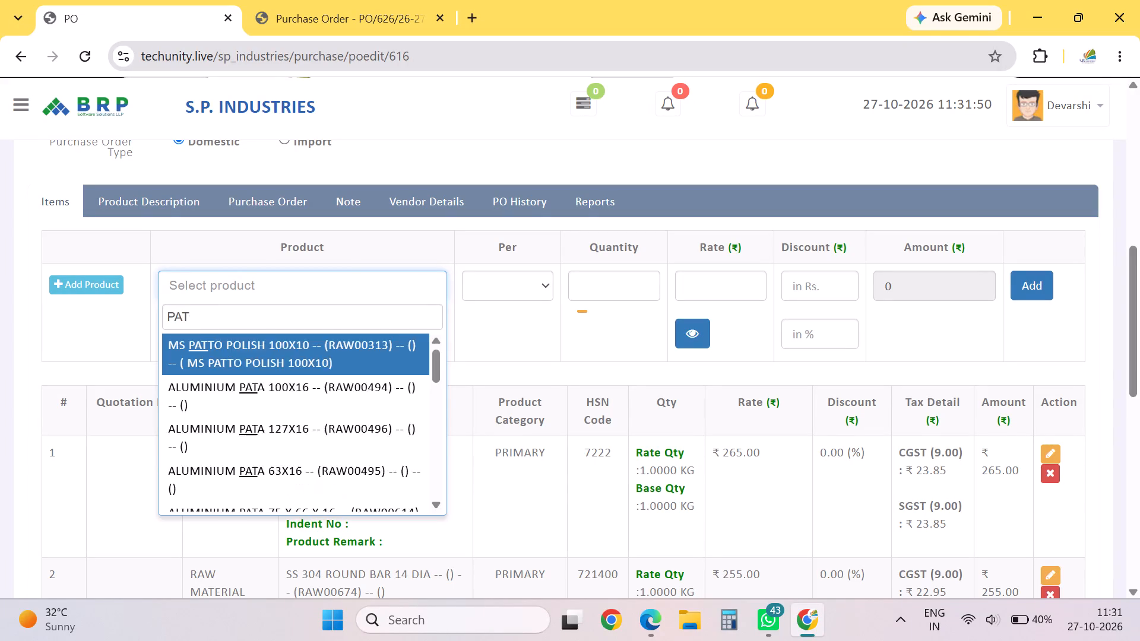
pyautogui.press('BackSpace')
pyautogui.press('BackSpace')
pyautogui.press('BackSpace')
pyautogui.press('BackSpace')
pyautogui.write('100 X 10')
pyautogui.press('Down')
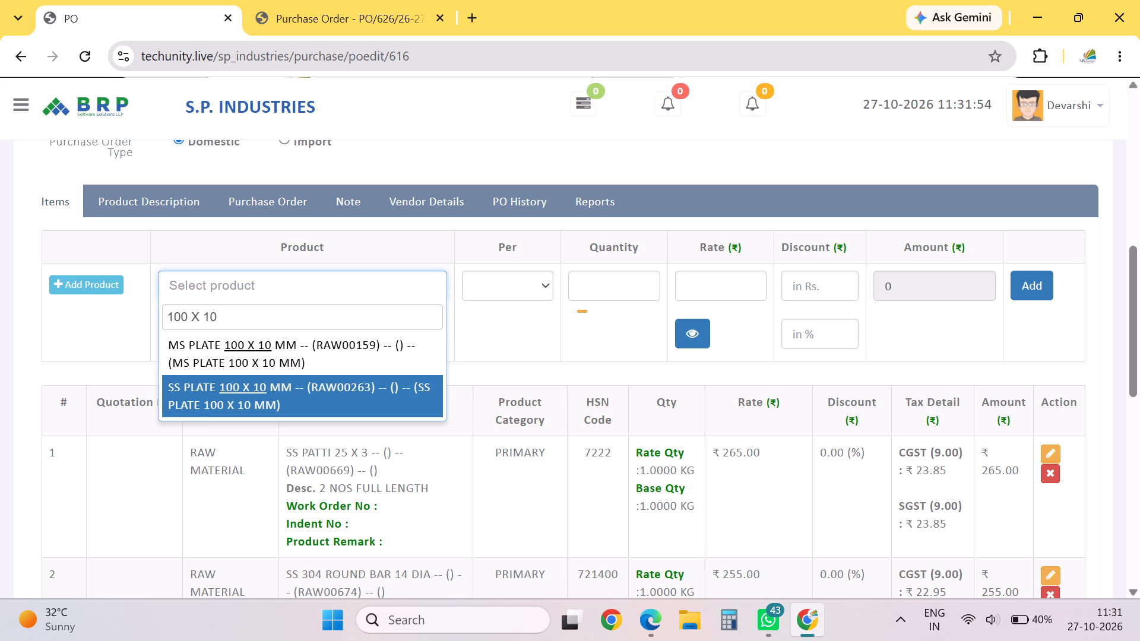
pyautogui.press('Up')
pyautogui.press('Down')
pyautogui.press('Up')
pyautogui.press('Down')
pyautogui.press('Up')
pyautogui.press('Down')
pyautogui.press('Up')
pyautogui.press('Down')
pyautogui.press('Return')
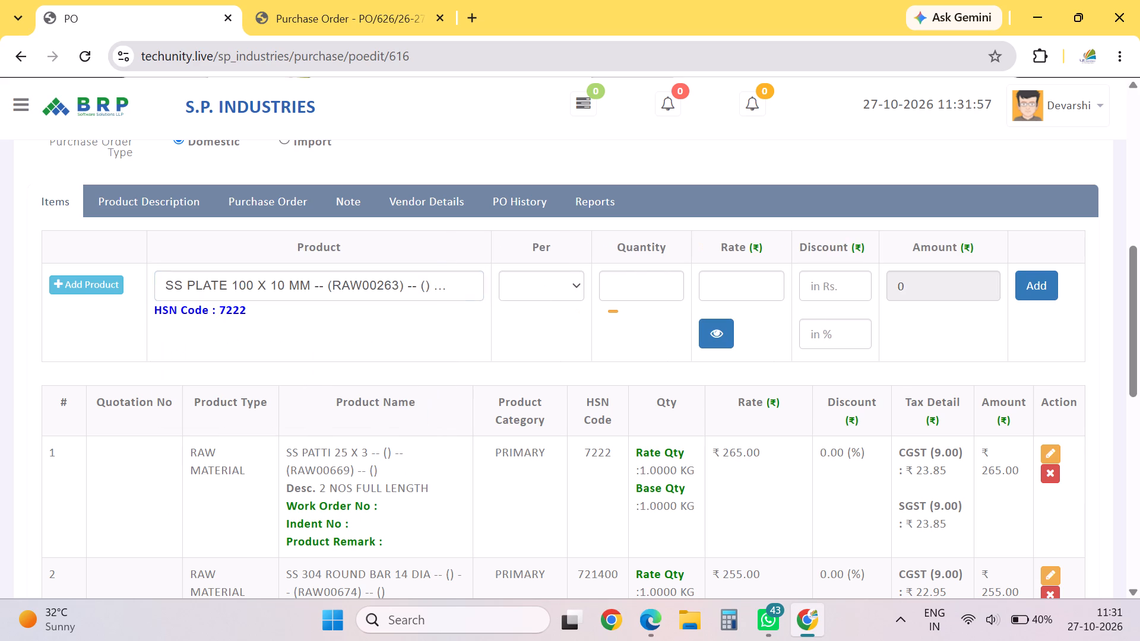
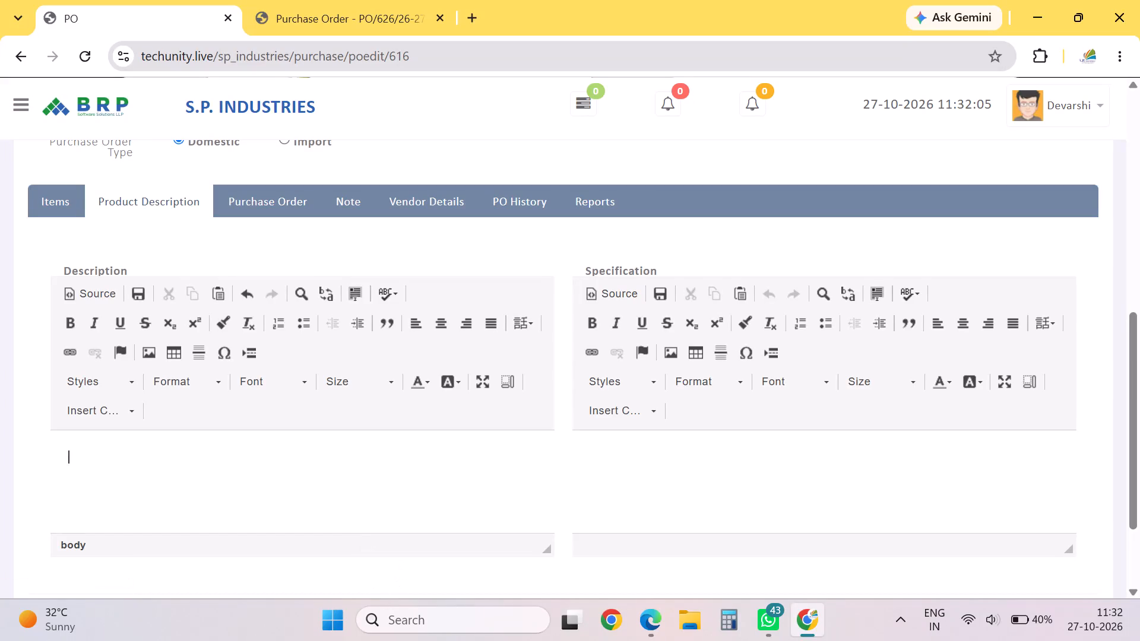
# Enter the SS plate item's description on two lines: "100 X 10 PATO" above "1 NOS FULL LENGTH".
pyautogui.write('1 NOS FULL LENGTH')
pyautogui.click(45, 220)
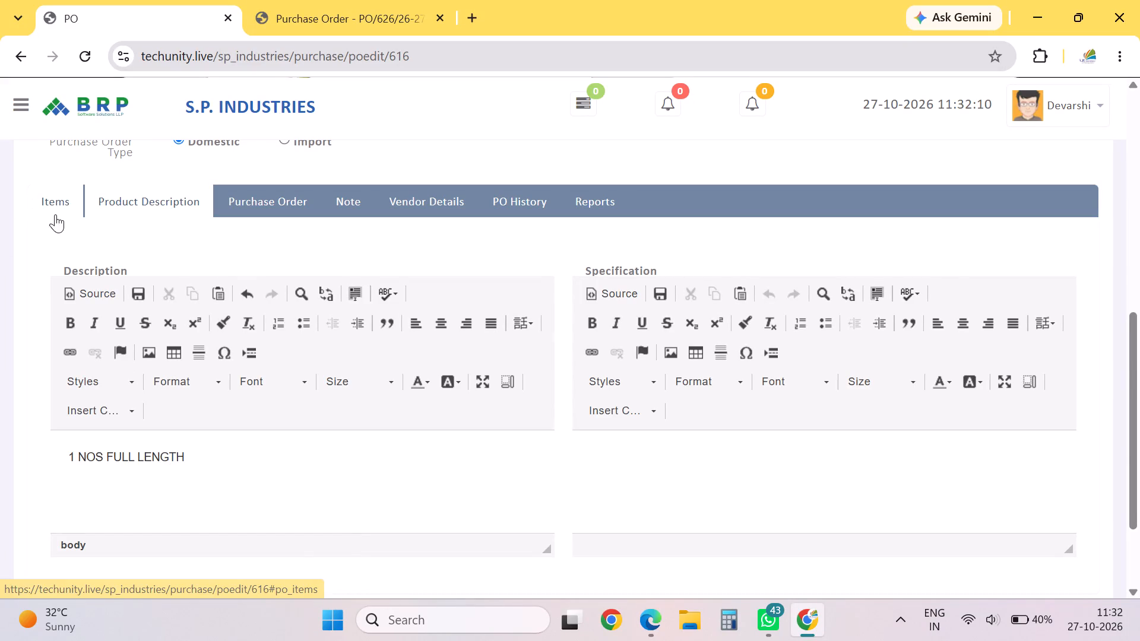
pyautogui.click(55, 214)
pyautogui.click(155, 192)
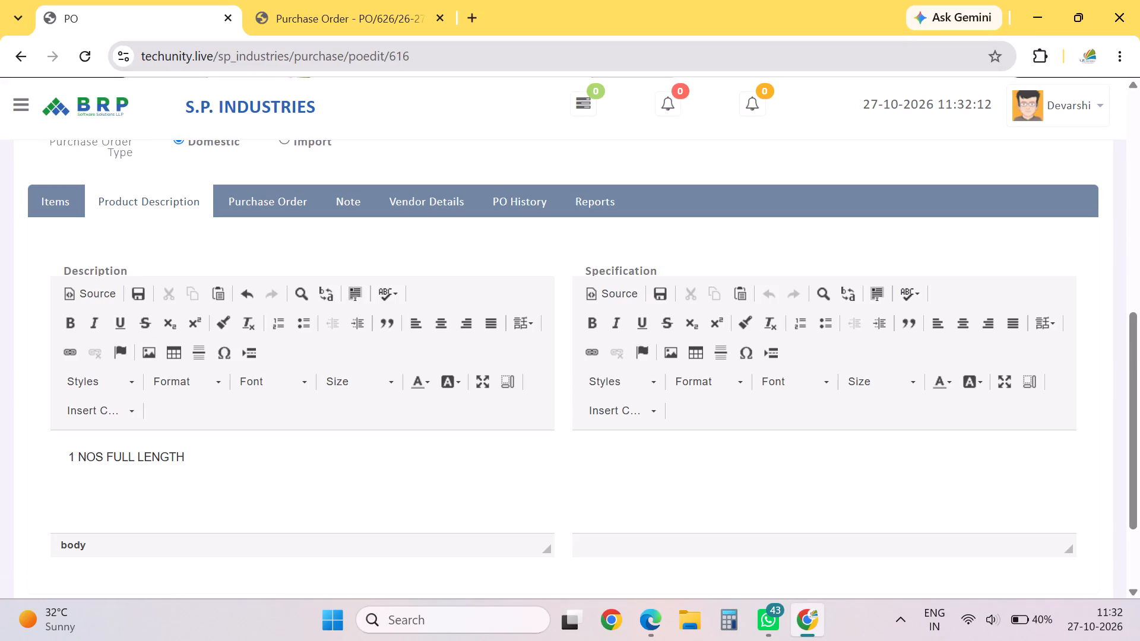
pyautogui.click(56, 467)
pyautogui.hotkey('shift', 'Return')
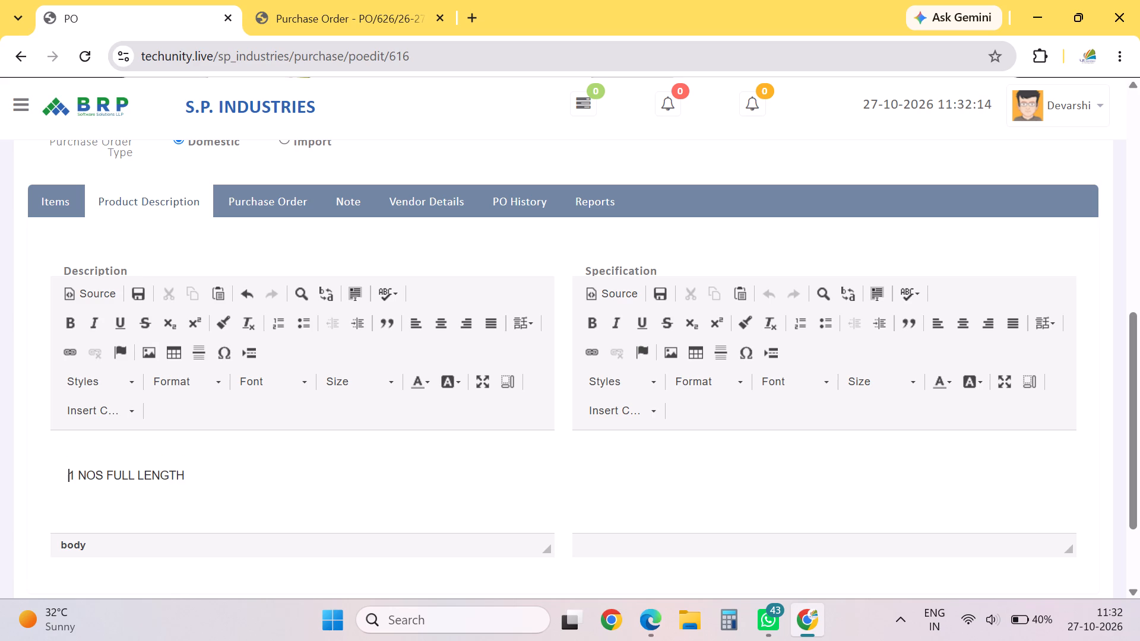
pyautogui.press('Up')
pyautogui.write('100 X 10 PATO')
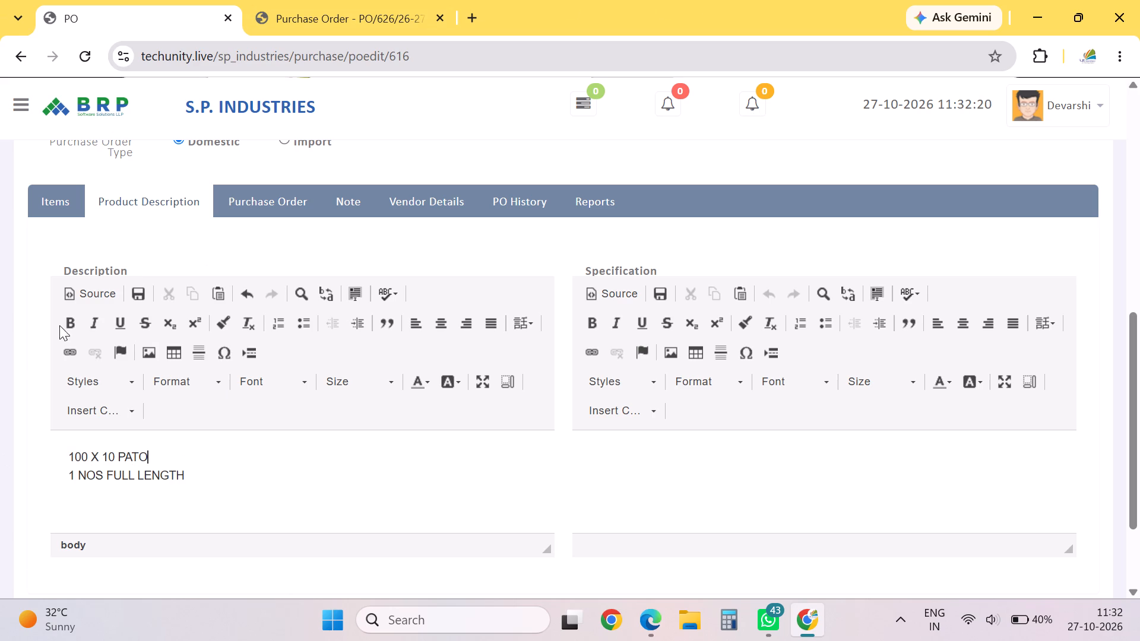
# Set the quantity of the SS PLATE 100 X 10 MM item to 1 KG.
pyautogui.click(55, 188)
pyautogui.click(652, 272)
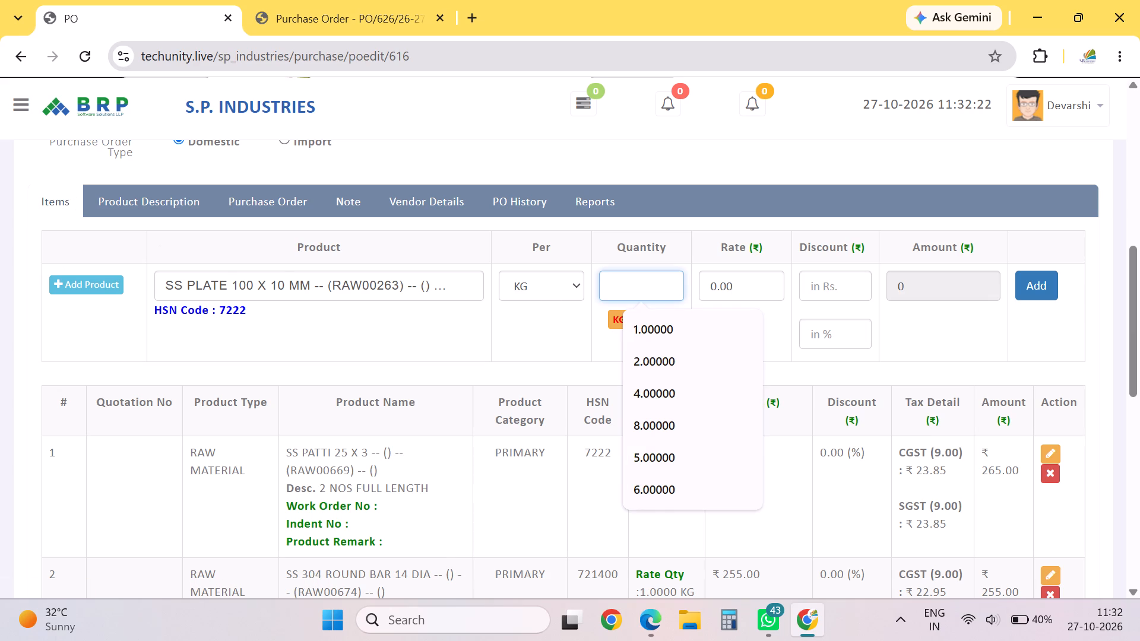
pyautogui.press('1')
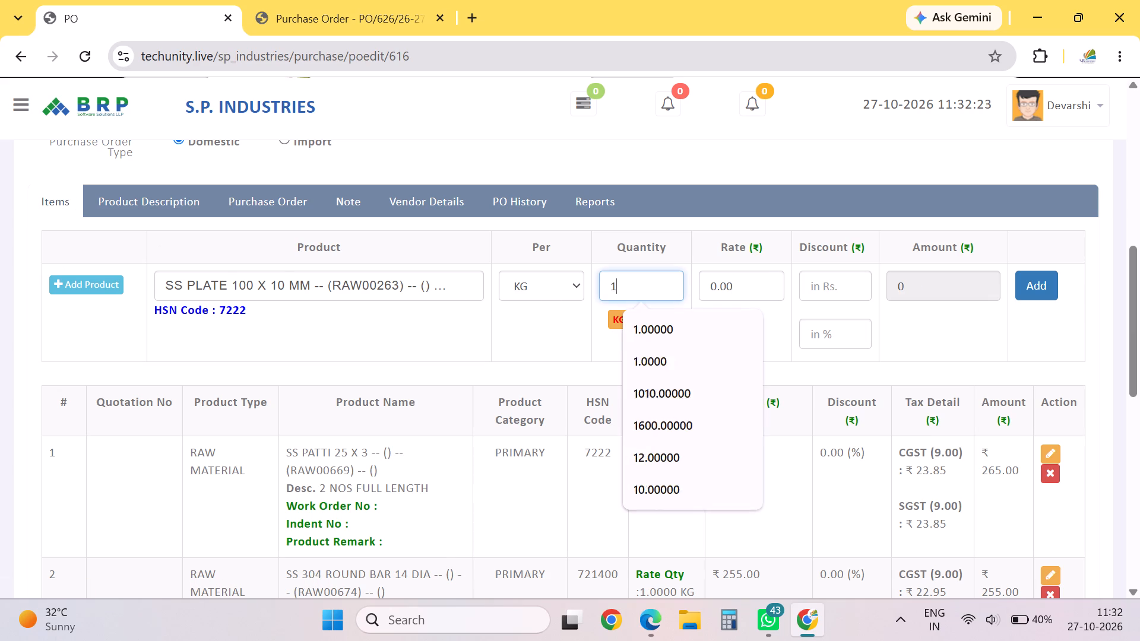
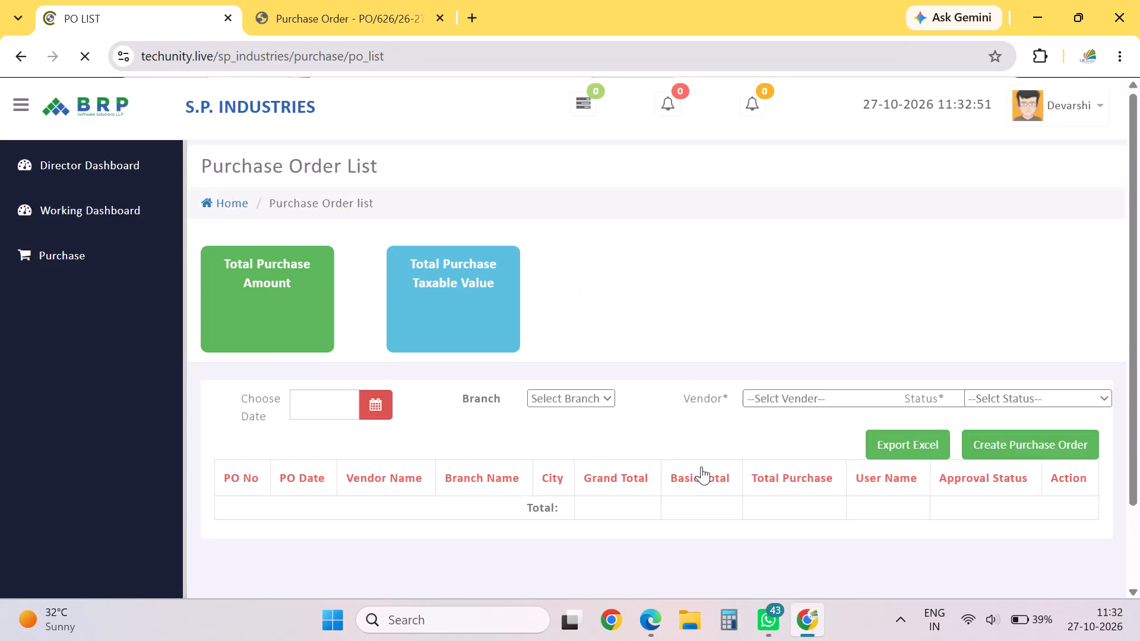
# Open the common purchase order print of PO/628/26-27 for shree ram steel from the purchase order list.
pyautogui.moveTo(1139, 351); pyautogui.dragTo(1139, 442)
pyautogui.moveTo(1139, 341); pyautogui.dragTo(1138, 172)
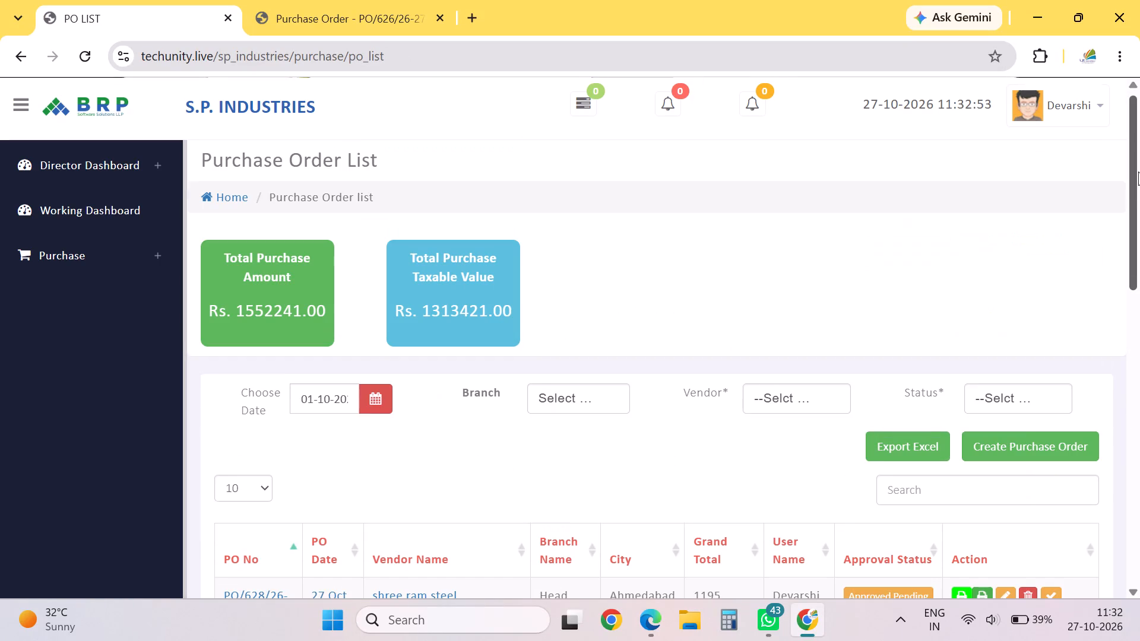
pyautogui.moveTo(1138, 172); pyautogui.dragTo(1137, 173)
pyautogui.moveTo(1129, 201); pyautogui.dragTo(1139, 265)
pyautogui.click(984, 430)
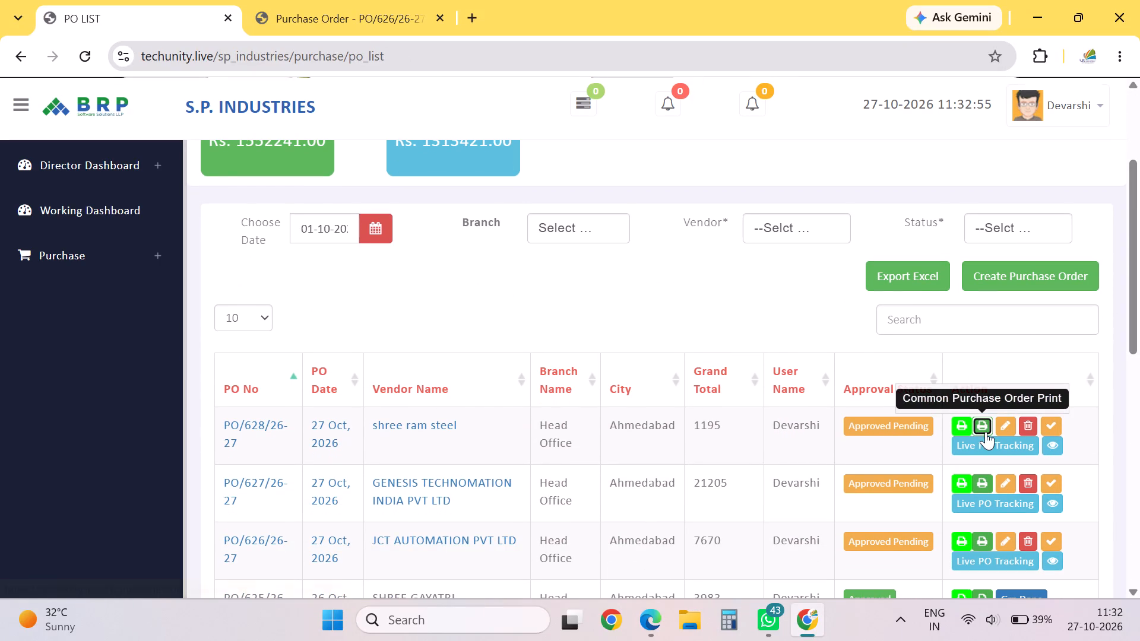
pyautogui.click(976, 433)
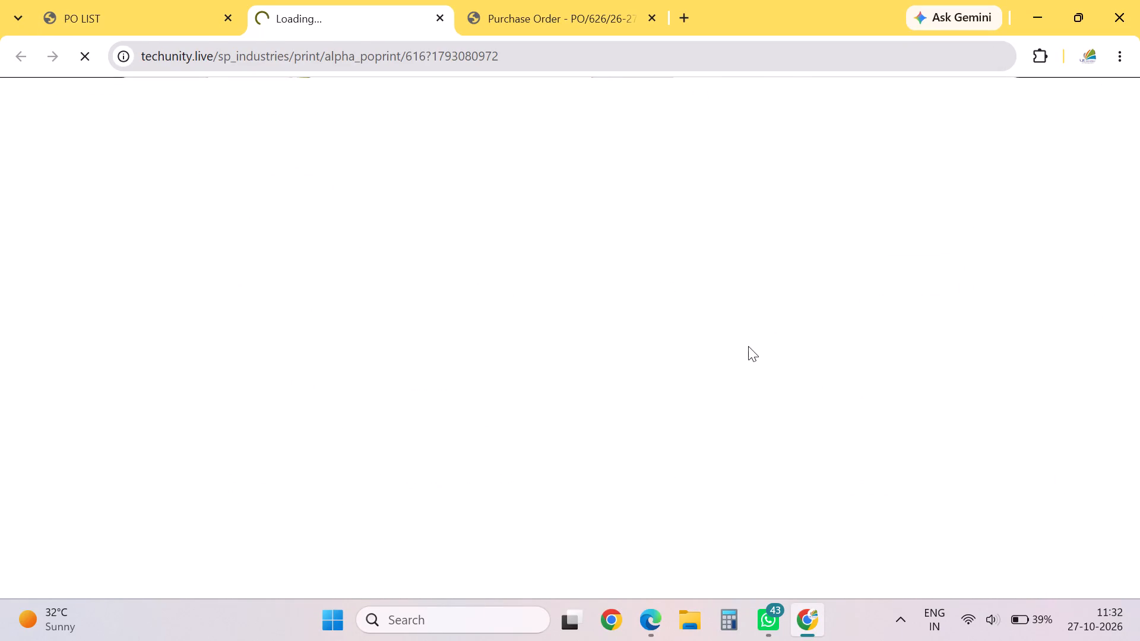
# Close the older print preview of purchase order PO/626/26-27.
pyautogui.click(571, 11)
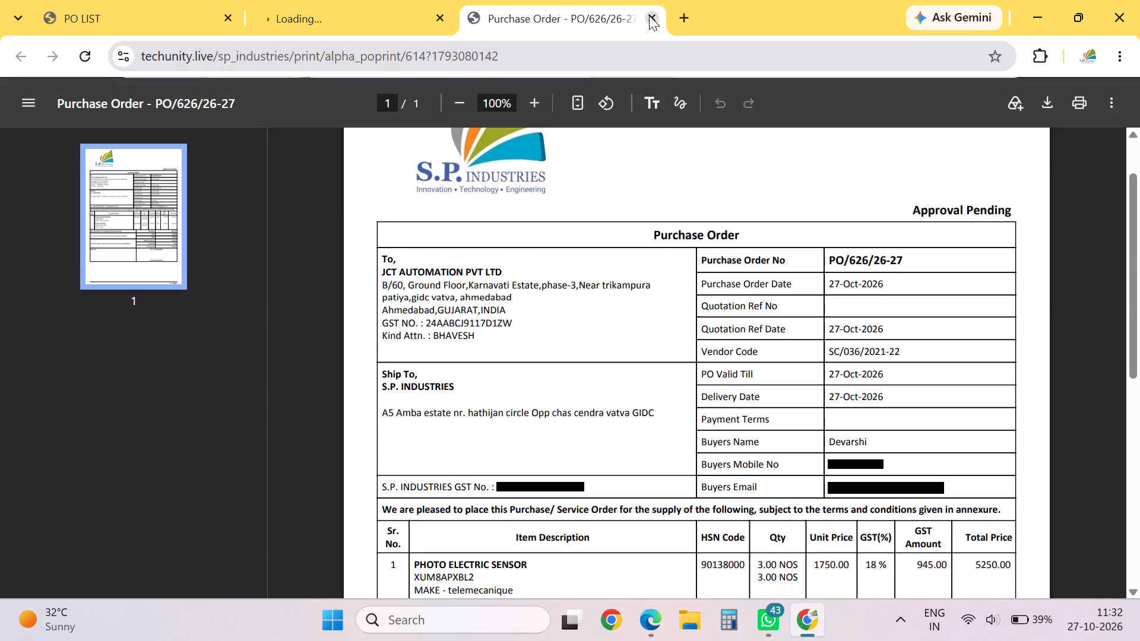
pyautogui.click(661, 21)
pyautogui.click(649, 23)
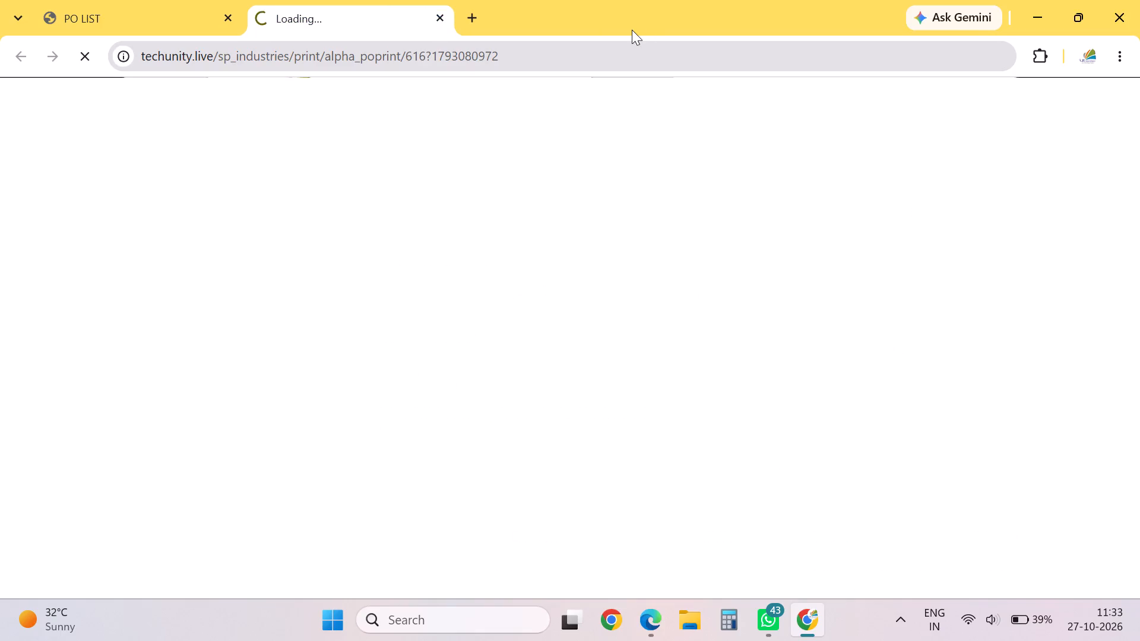
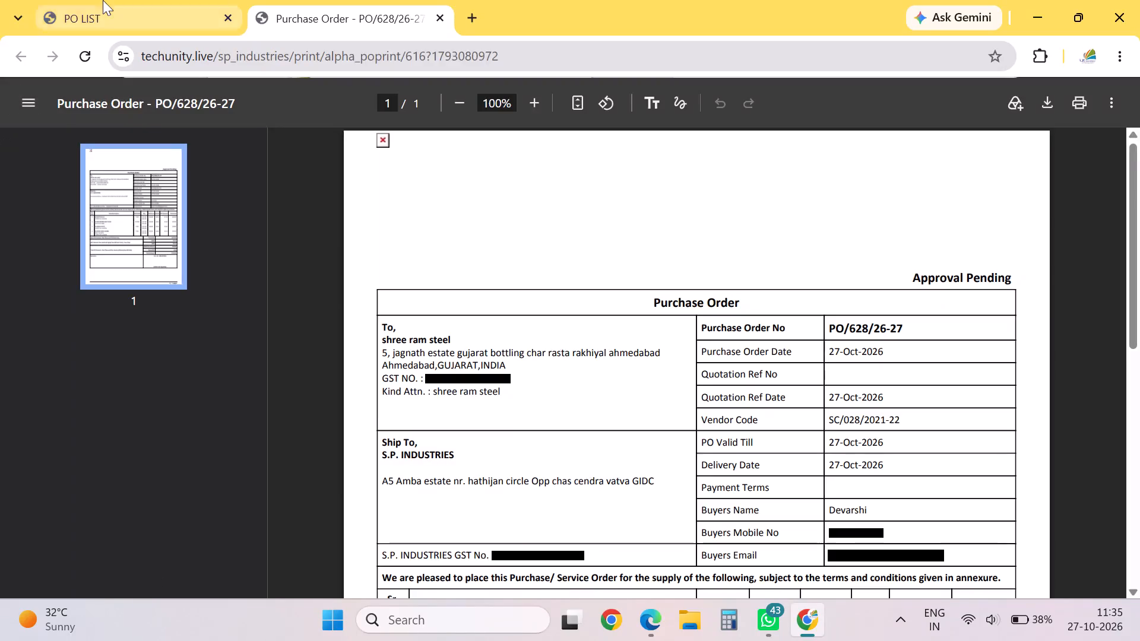
# Return to the purchase order list and close the print preview of purchase order PO/628/26-27.
pyautogui.click(103, 0)
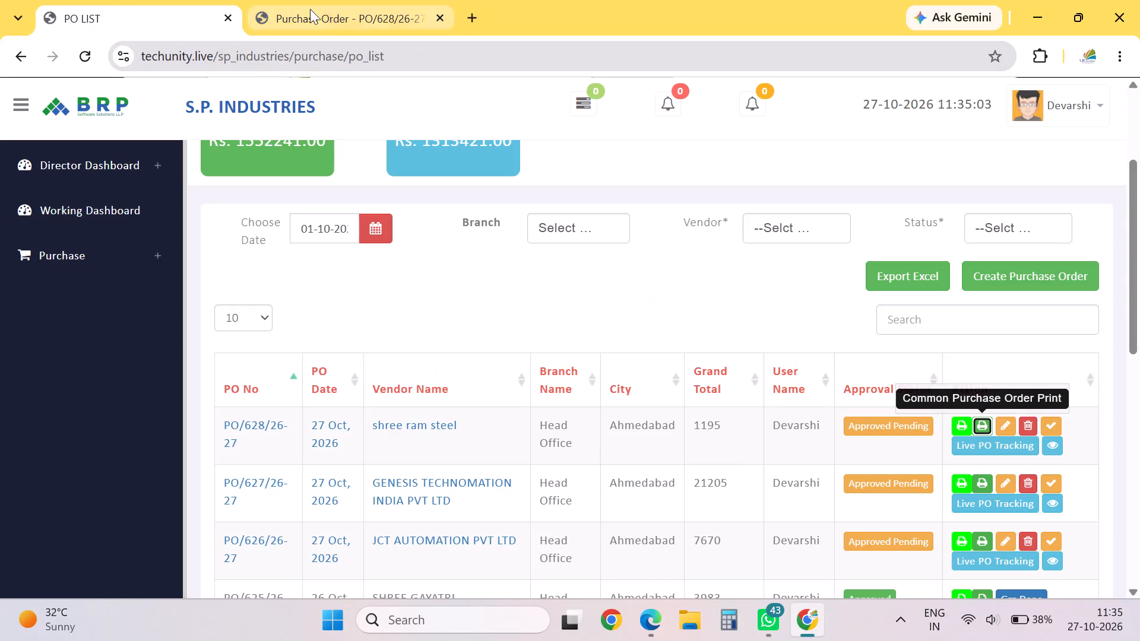
pyautogui.click(443, 23)
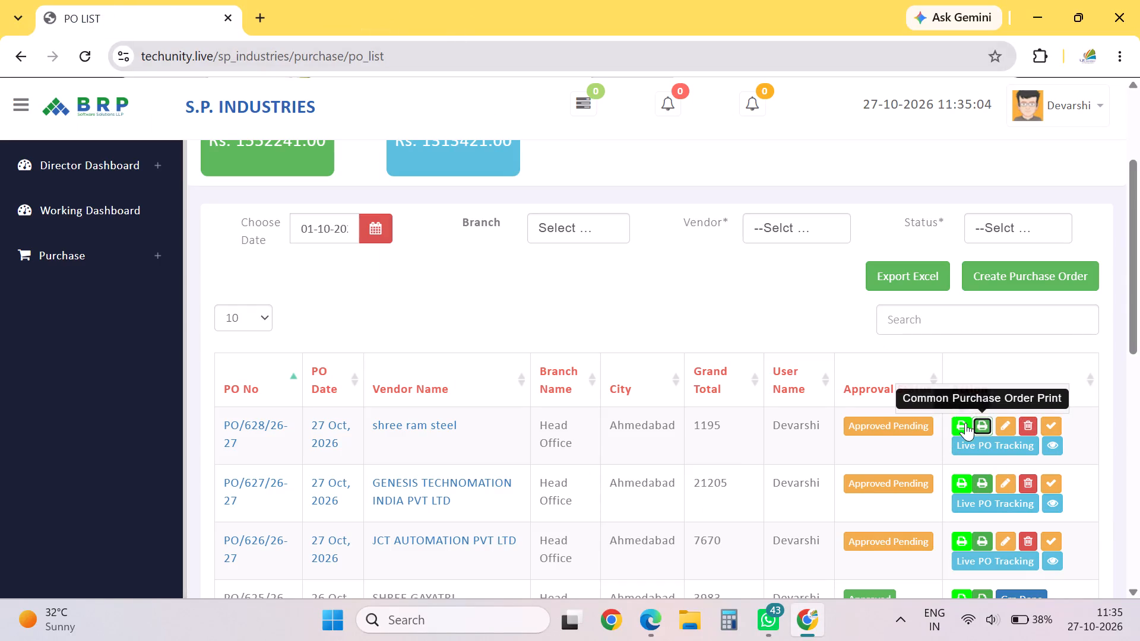
# Reopen the common purchase order print of PO/628/26-27 for shree ram steel.
pyautogui.moveTo(997, 427); pyautogui.dragTo(1017, 463)
pyautogui.click(993, 429)
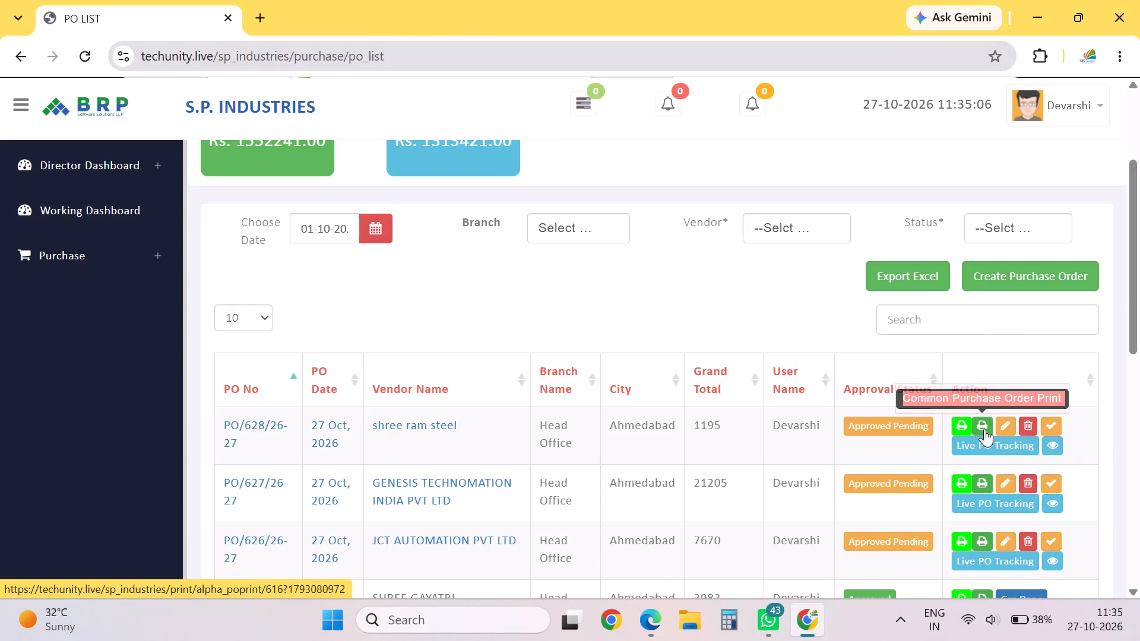
pyautogui.click(984, 429)
pyautogui.click(980, 431)
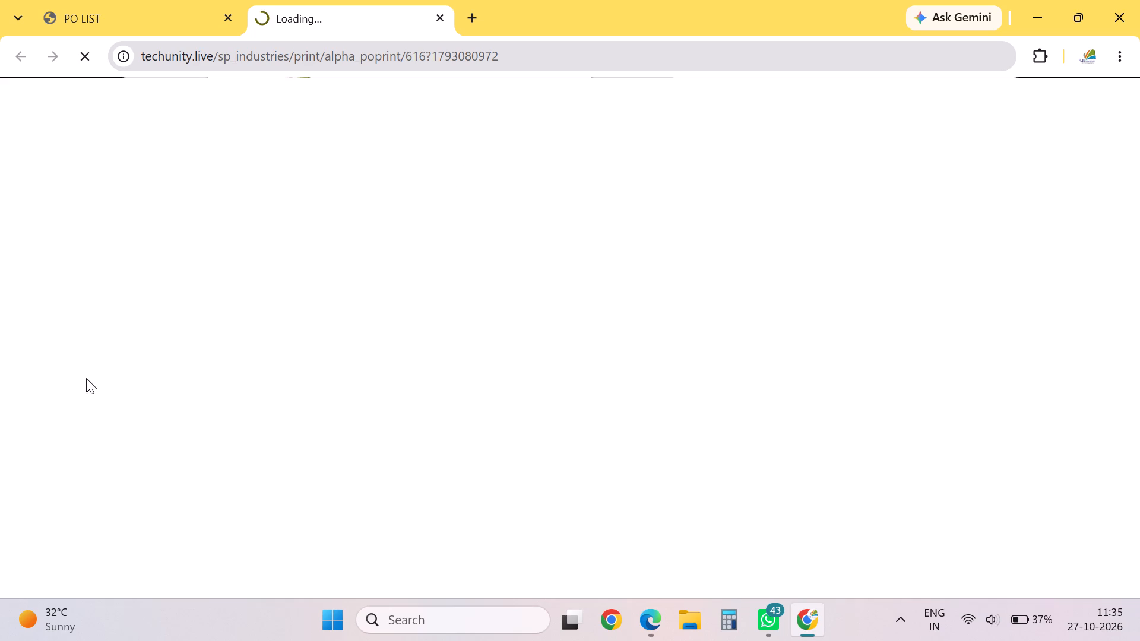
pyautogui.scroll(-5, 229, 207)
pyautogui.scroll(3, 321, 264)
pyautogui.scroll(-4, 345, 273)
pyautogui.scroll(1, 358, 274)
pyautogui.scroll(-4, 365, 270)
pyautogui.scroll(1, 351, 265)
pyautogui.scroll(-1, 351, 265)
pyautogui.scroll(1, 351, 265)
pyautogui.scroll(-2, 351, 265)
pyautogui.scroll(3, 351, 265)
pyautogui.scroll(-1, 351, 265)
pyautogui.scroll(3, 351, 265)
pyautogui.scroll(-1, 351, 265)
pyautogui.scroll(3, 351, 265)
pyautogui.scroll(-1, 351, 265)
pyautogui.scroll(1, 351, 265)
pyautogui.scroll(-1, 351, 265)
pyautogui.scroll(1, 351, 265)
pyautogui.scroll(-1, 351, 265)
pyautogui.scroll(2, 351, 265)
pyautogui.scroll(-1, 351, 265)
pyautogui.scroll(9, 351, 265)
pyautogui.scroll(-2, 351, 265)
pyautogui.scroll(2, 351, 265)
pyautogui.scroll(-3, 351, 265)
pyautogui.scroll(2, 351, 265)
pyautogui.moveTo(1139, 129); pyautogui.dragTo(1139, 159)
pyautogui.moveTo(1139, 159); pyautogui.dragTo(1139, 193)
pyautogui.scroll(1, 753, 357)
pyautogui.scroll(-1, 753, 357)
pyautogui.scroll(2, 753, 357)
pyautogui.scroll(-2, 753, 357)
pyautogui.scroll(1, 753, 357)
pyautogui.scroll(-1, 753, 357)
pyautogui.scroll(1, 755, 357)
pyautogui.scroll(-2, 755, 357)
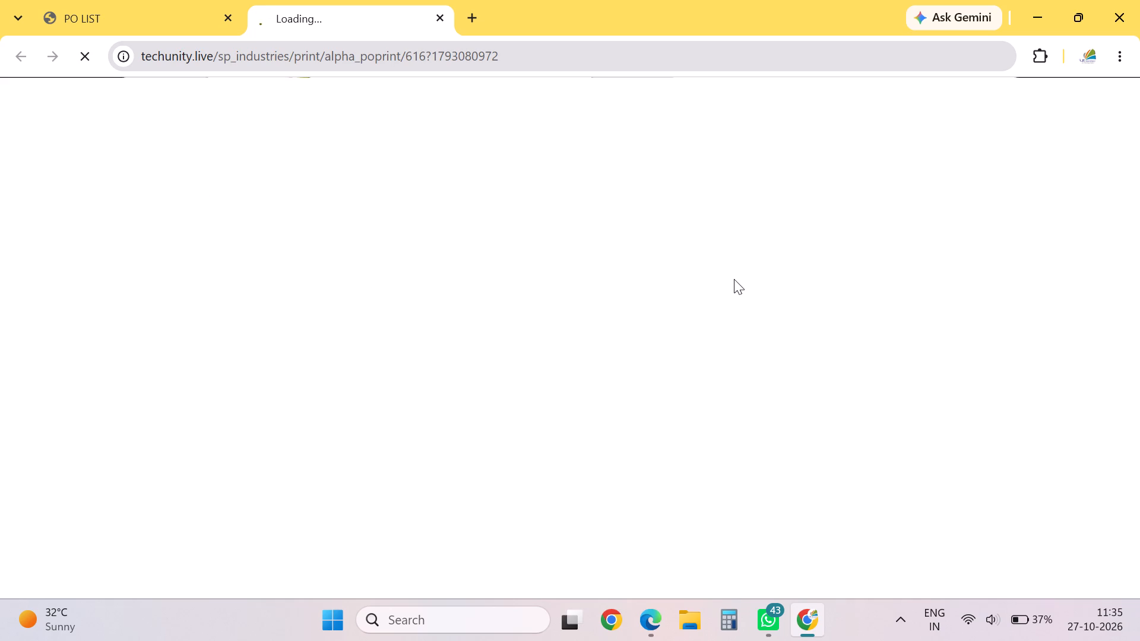
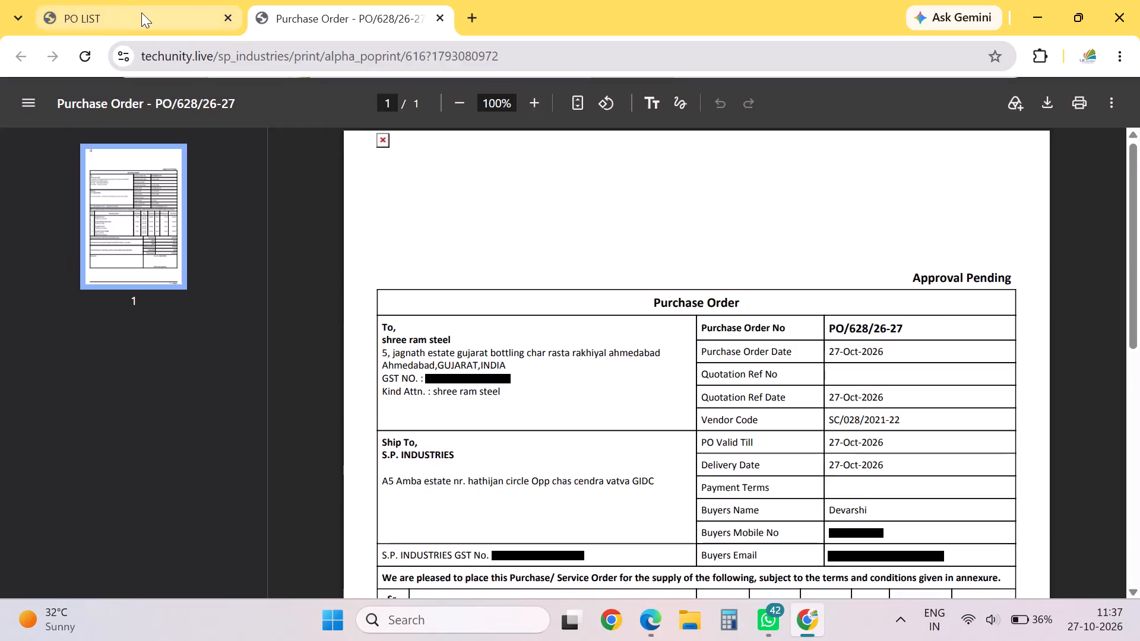
# Open the common purchase order print of PO/628/26-27 again from the purchase order list and review the open print previews.
pyautogui.click(141, 12)
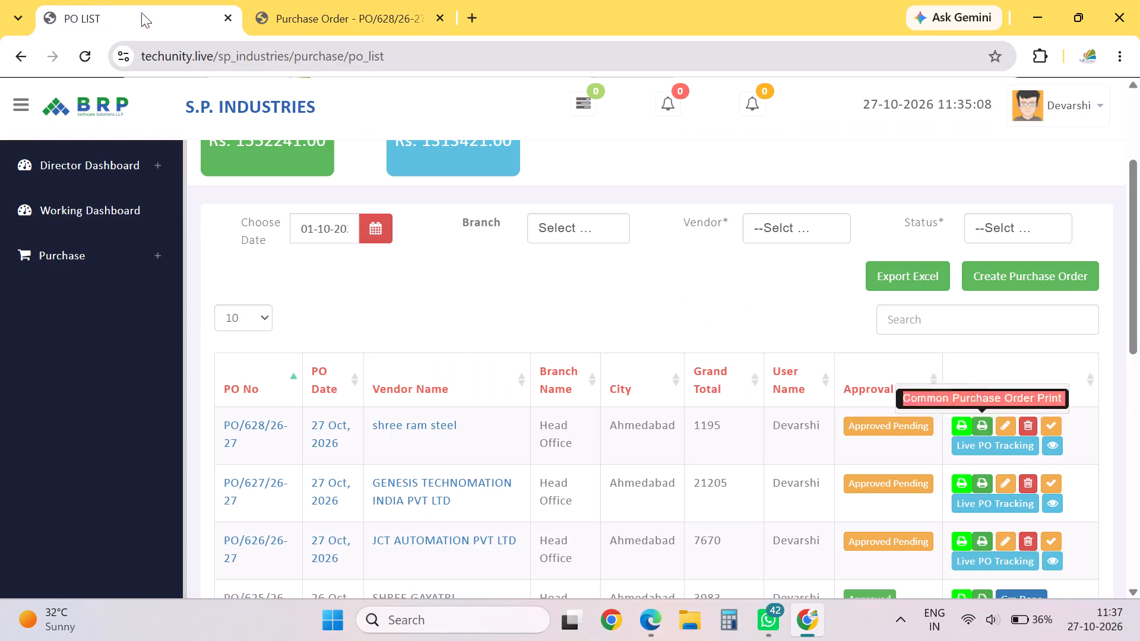
pyautogui.click(781, 304)
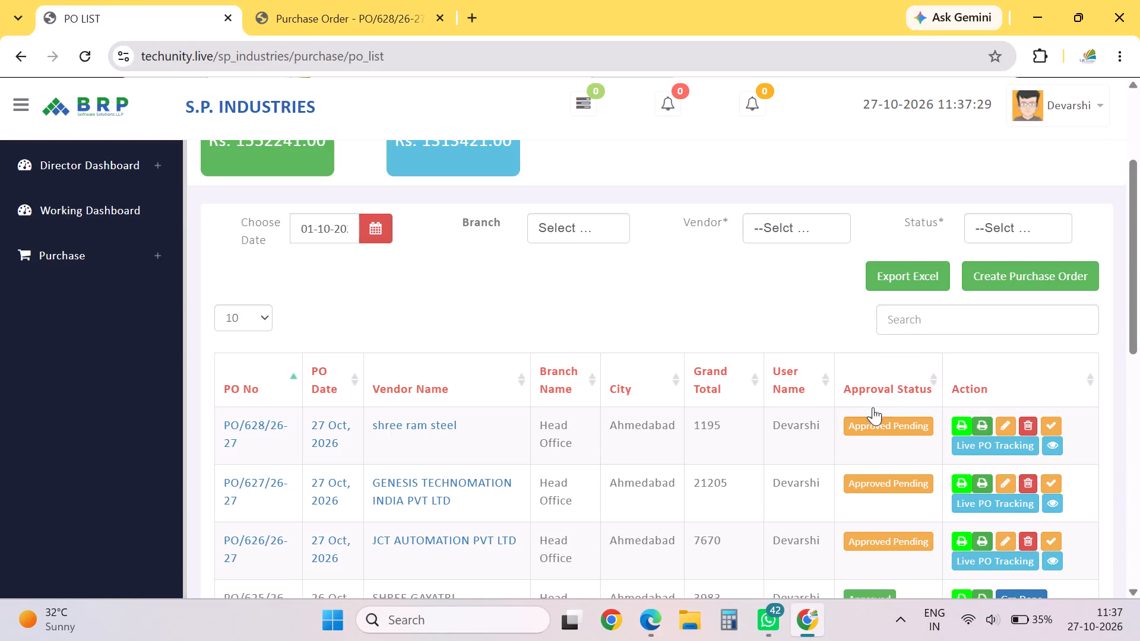
pyautogui.click(983, 416)
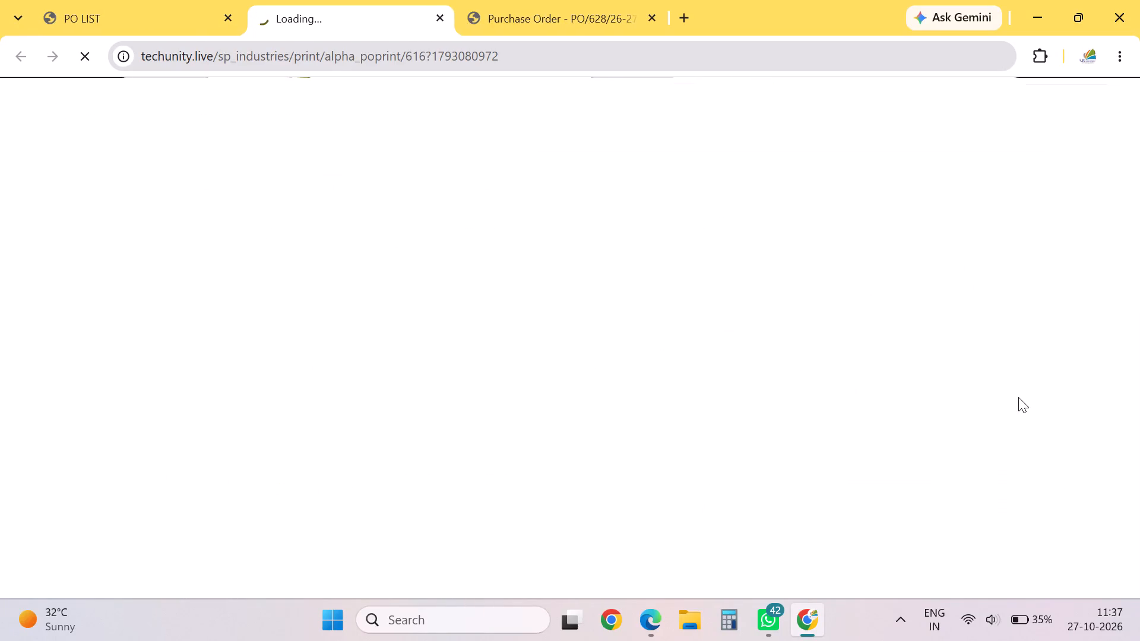
pyautogui.click(588, 4)
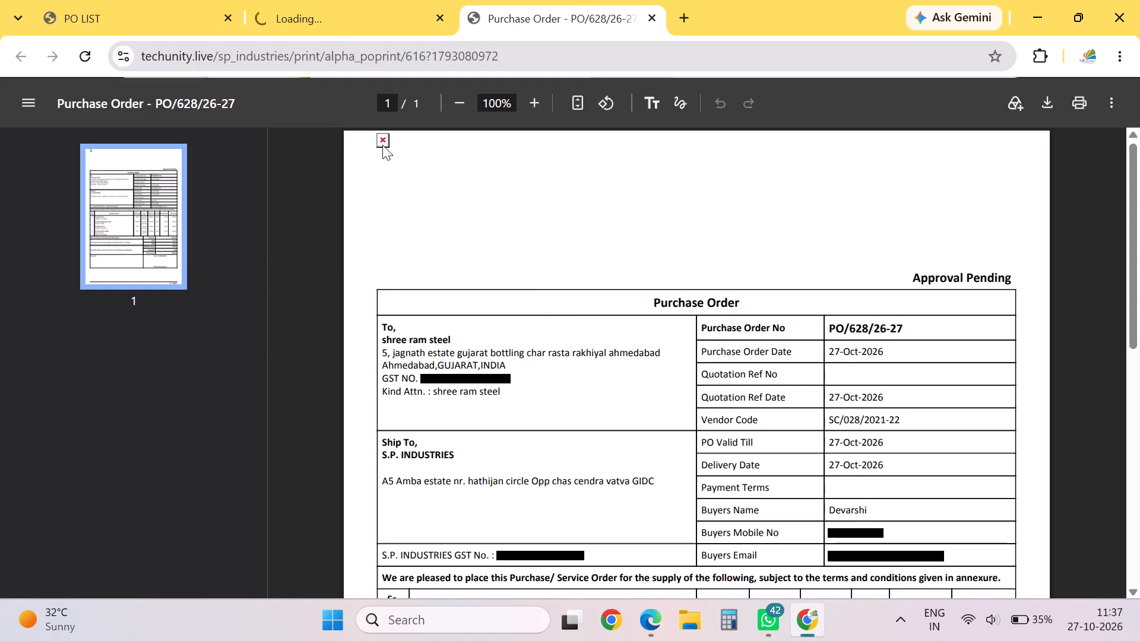
pyautogui.click(382, 8)
pyautogui.click(524, 6)
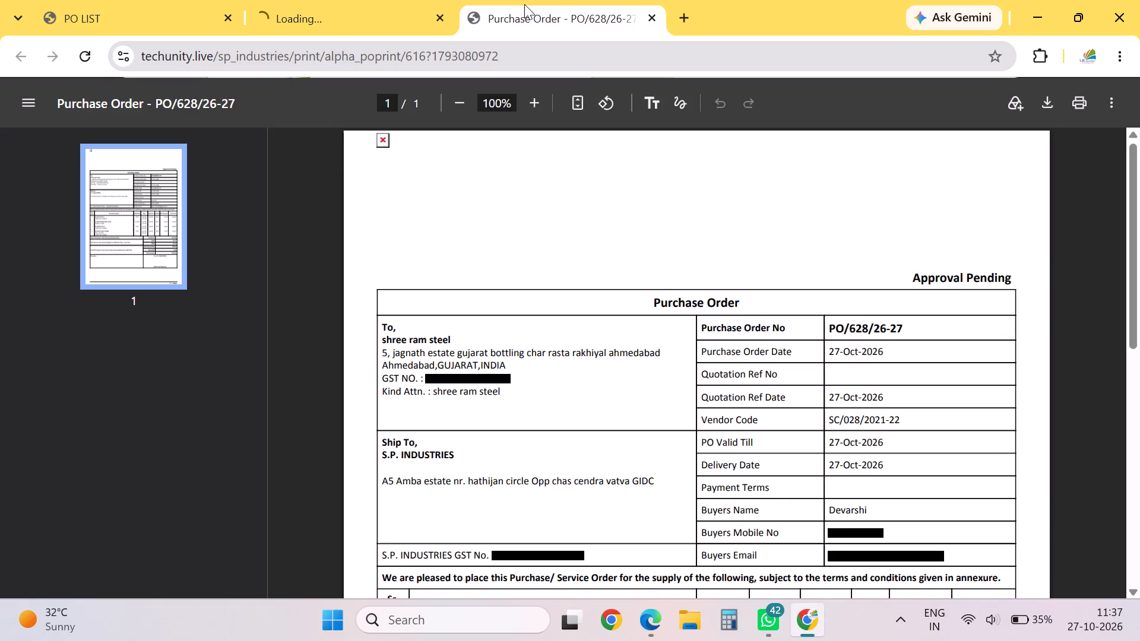
# Return to the purchase order list and sign out of the S.P. INDUSTRIES user account.
pyautogui.click(115, 5)
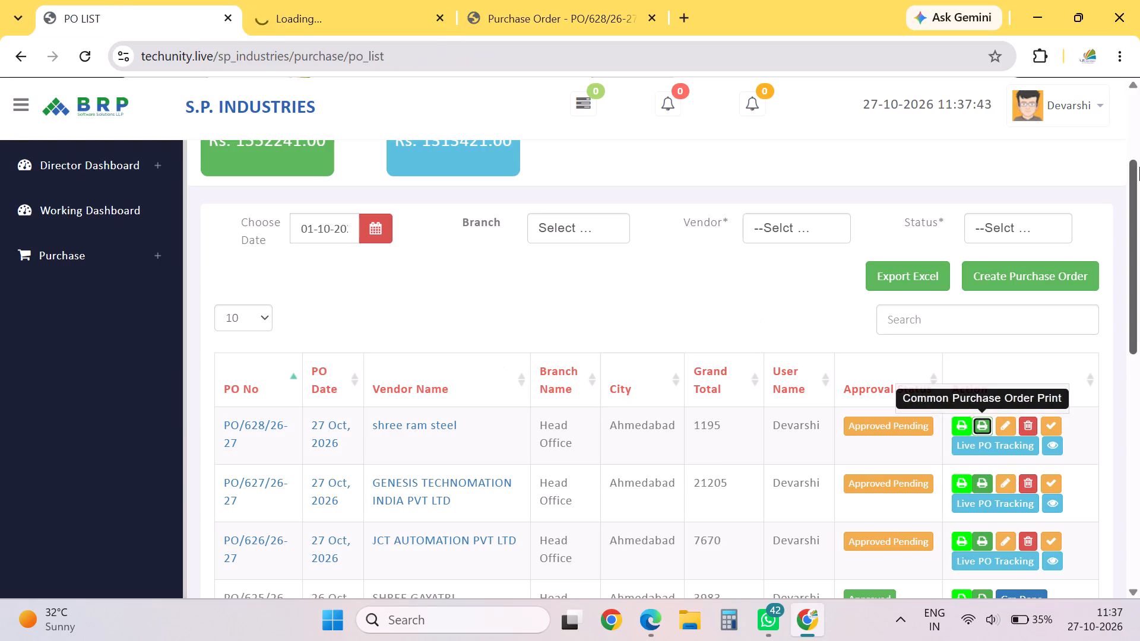
pyautogui.click(1079, 115)
pyautogui.click(1018, 216)
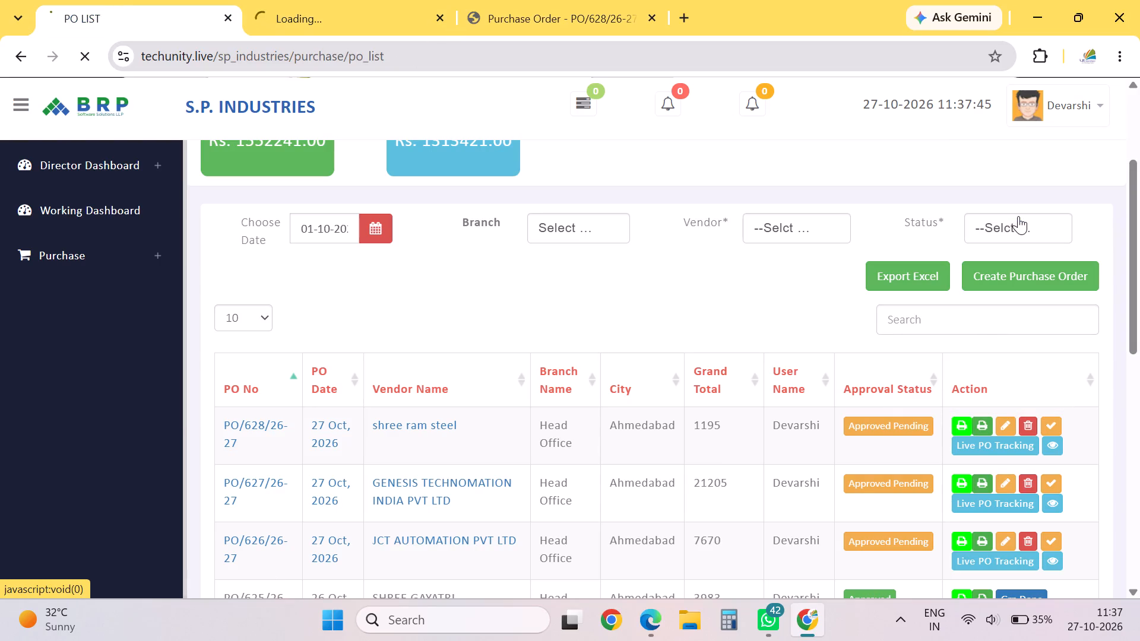
# Close both print previews of PO/628/26-27 and the purchase order list, leaving only a new blank tab open.
pyautogui.click(397, 24)
pyautogui.click(437, 20)
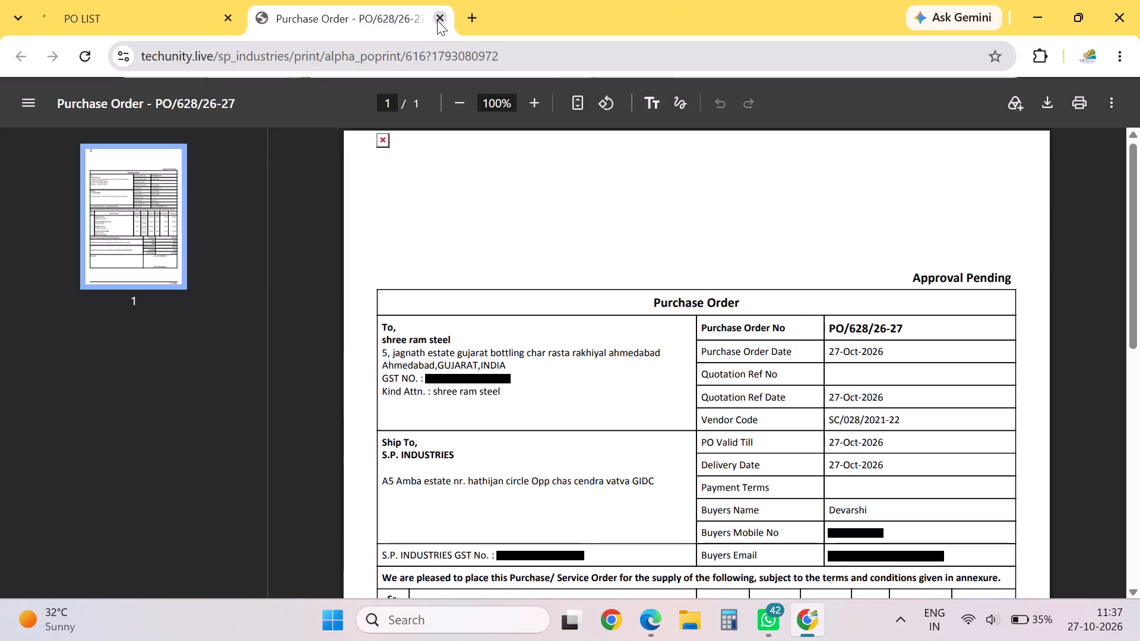
pyautogui.click(437, 20)
pyautogui.click(256, 20)
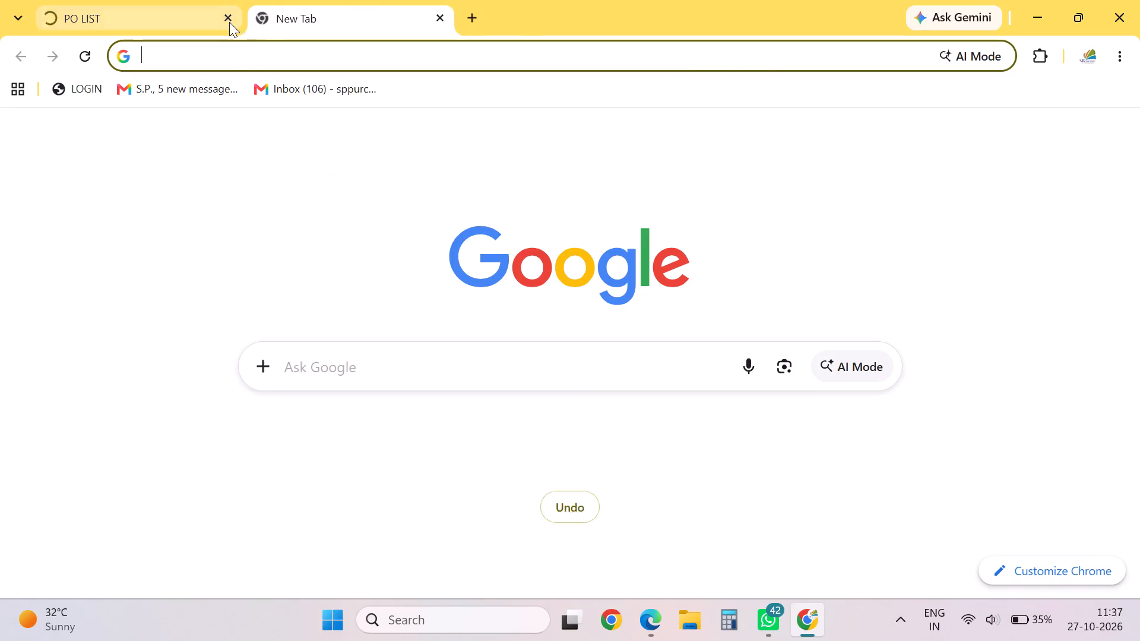
pyautogui.click(231, 18)
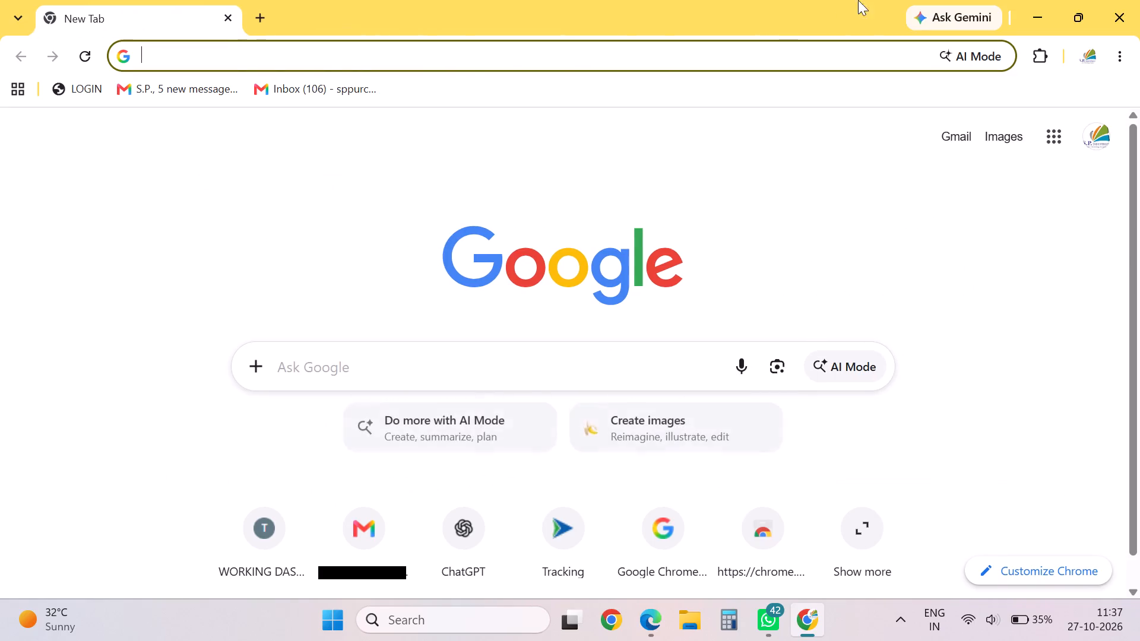
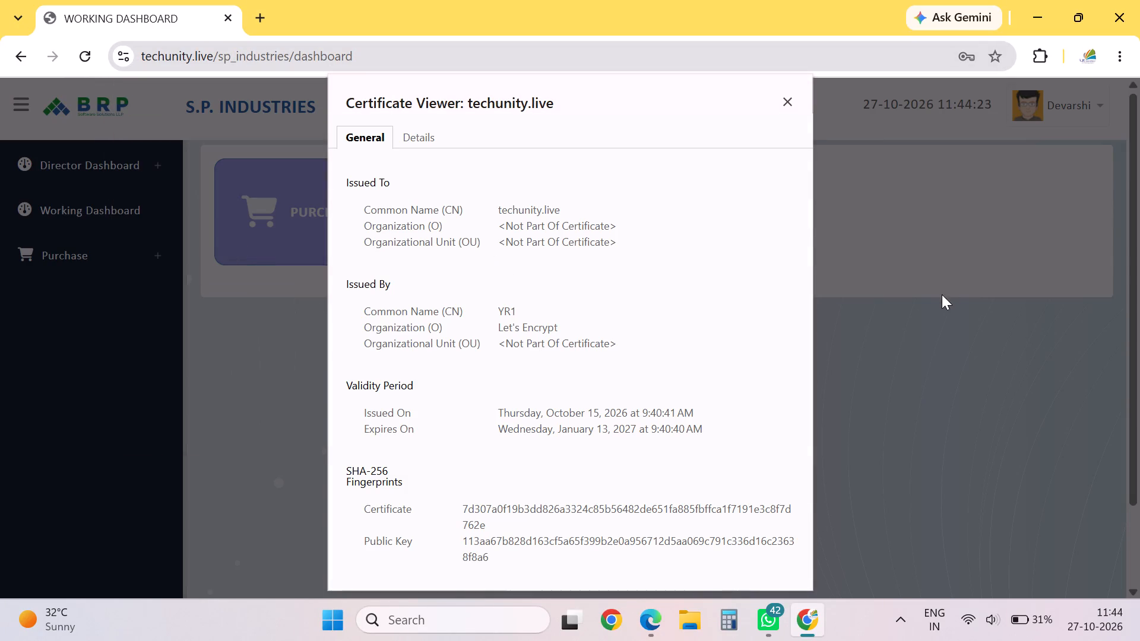
# Examine the techunity.live security certificate information and close the certificate viewer.
pyautogui.scroll(-3, 638, 401)
pyautogui.scroll(1, 619, 432)
pyautogui.scroll(-2, 619, 432)
pyautogui.scroll(3, 619, 432)
pyautogui.click(425, 129)
pyautogui.click(389, 139)
pyautogui.click(503, 313)
pyautogui.click(535, 347)
pyautogui.press('Escape')
# Open the purchase order list and the common purchase order print of PO/627/26-27 for GENESIS TECHNOMATION INDIA PVT LTD.
pyautogui.click(88, 260)
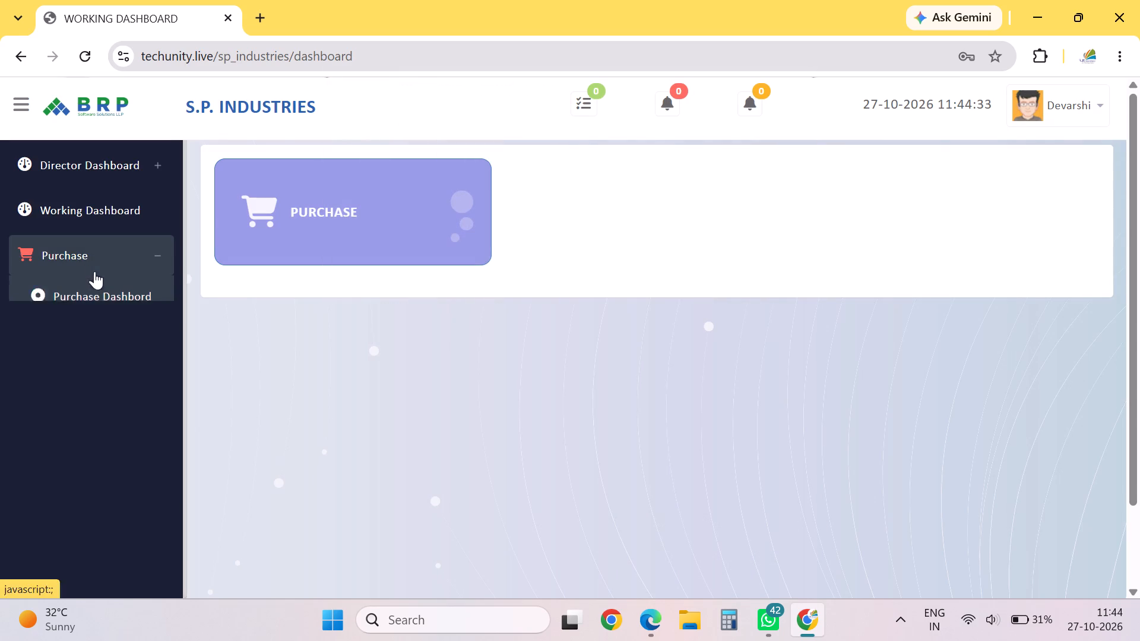
pyautogui.click(68, 374)
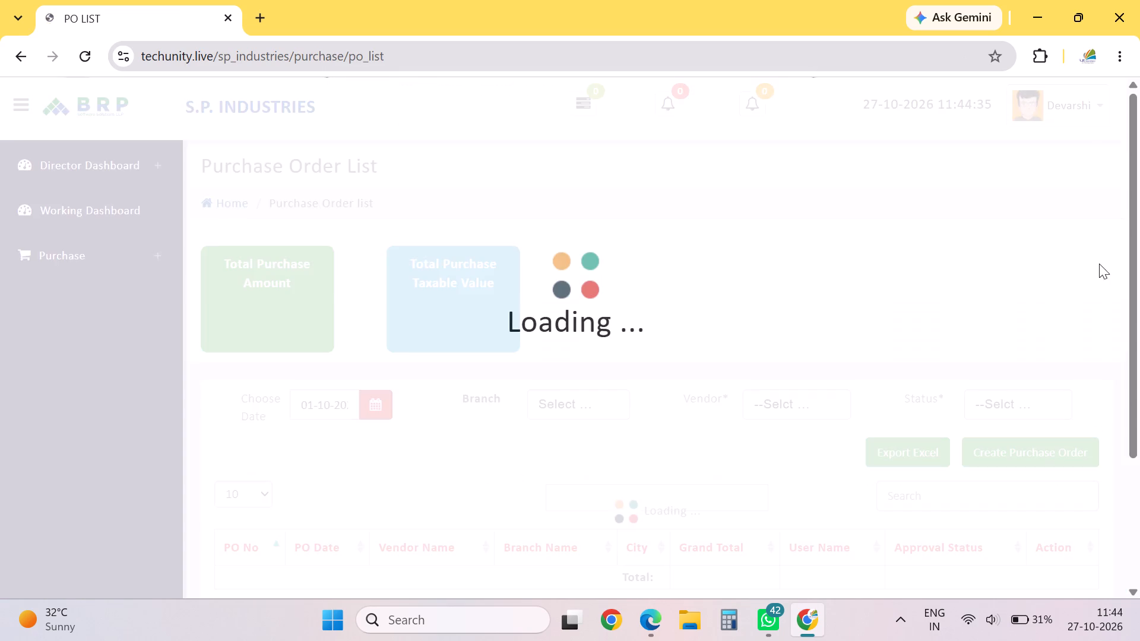
pyautogui.moveTo(1139, 215); pyautogui.dragTo(1139, 326)
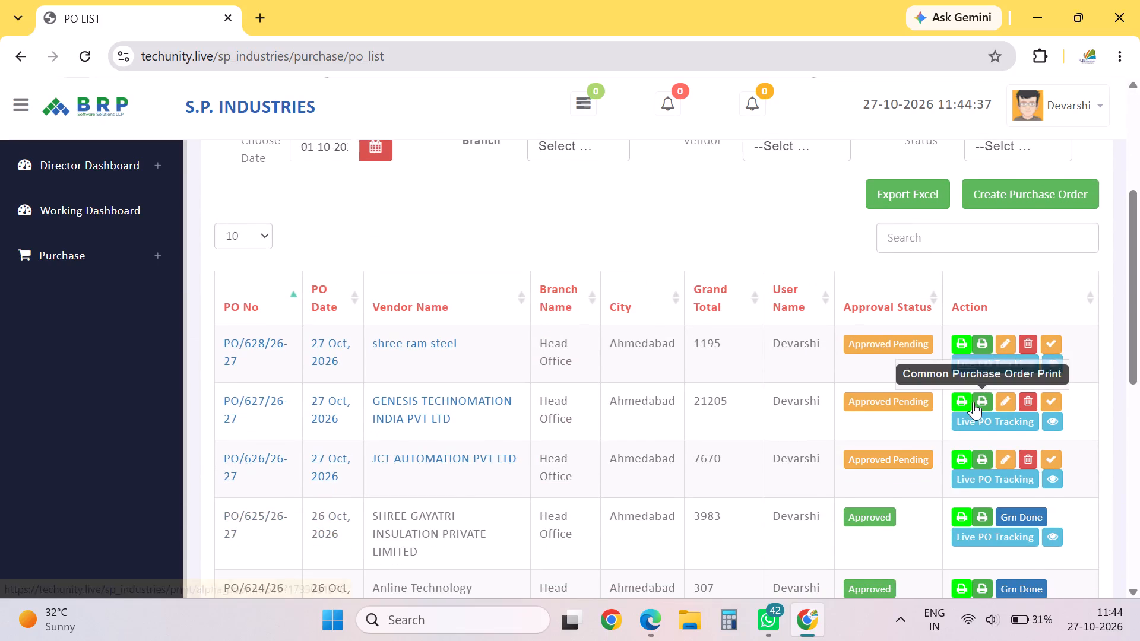
pyautogui.click(977, 399)
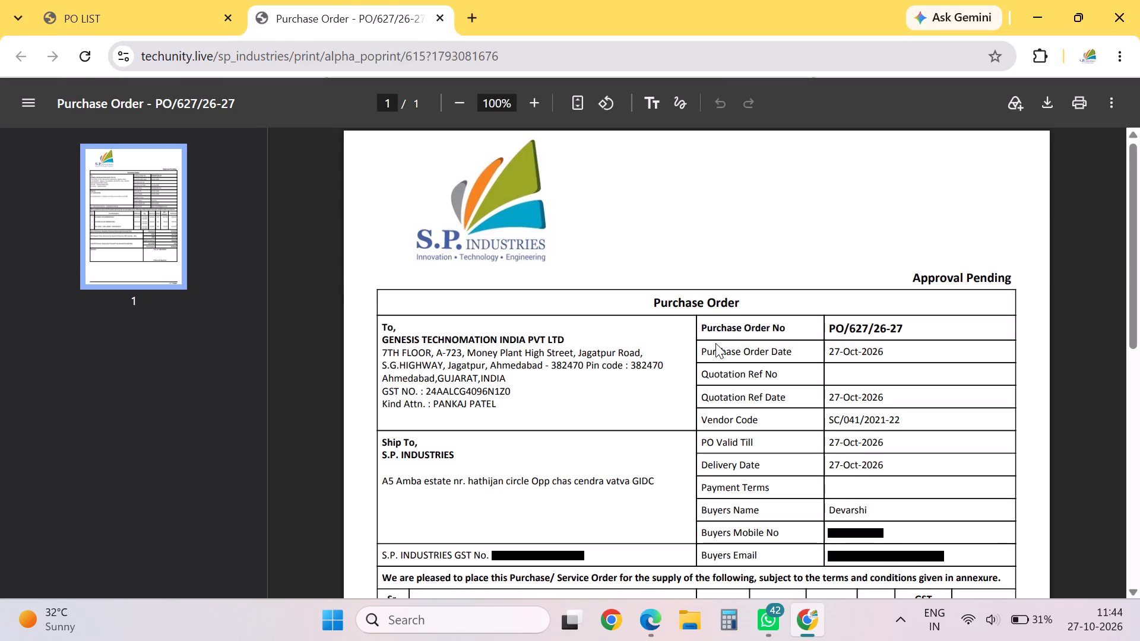
# Return to the purchase order list and open the common purchase order print of PO/628/26-27 for shree ram steel.
pyautogui.moveTo(182, 11); pyautogui.dragTo(193, 19)
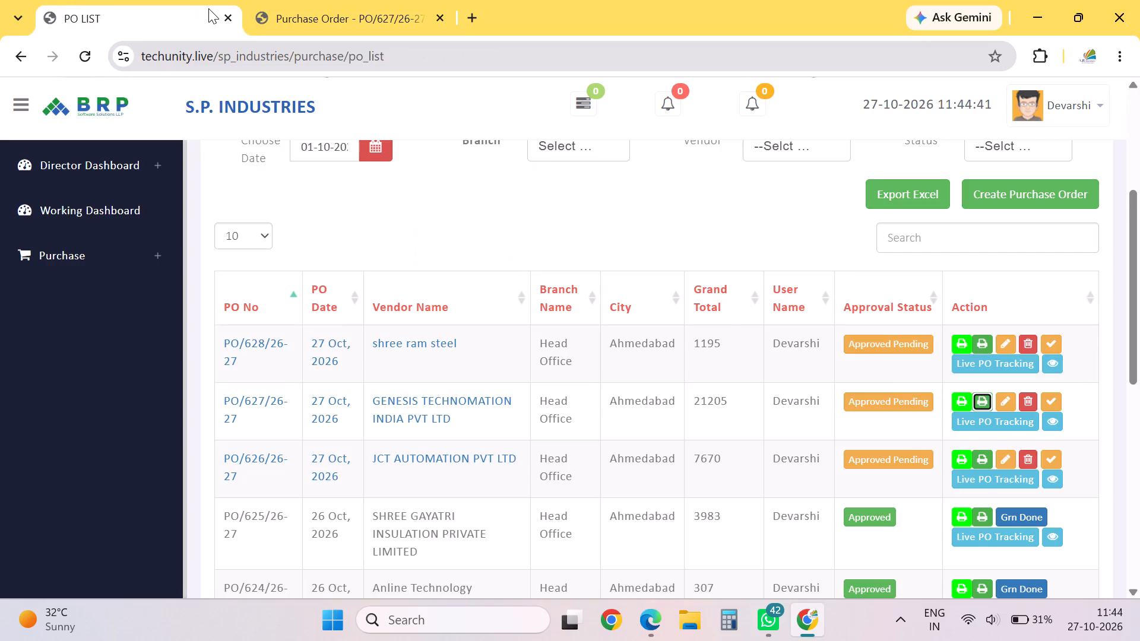
pyautogui.click(979, 344)
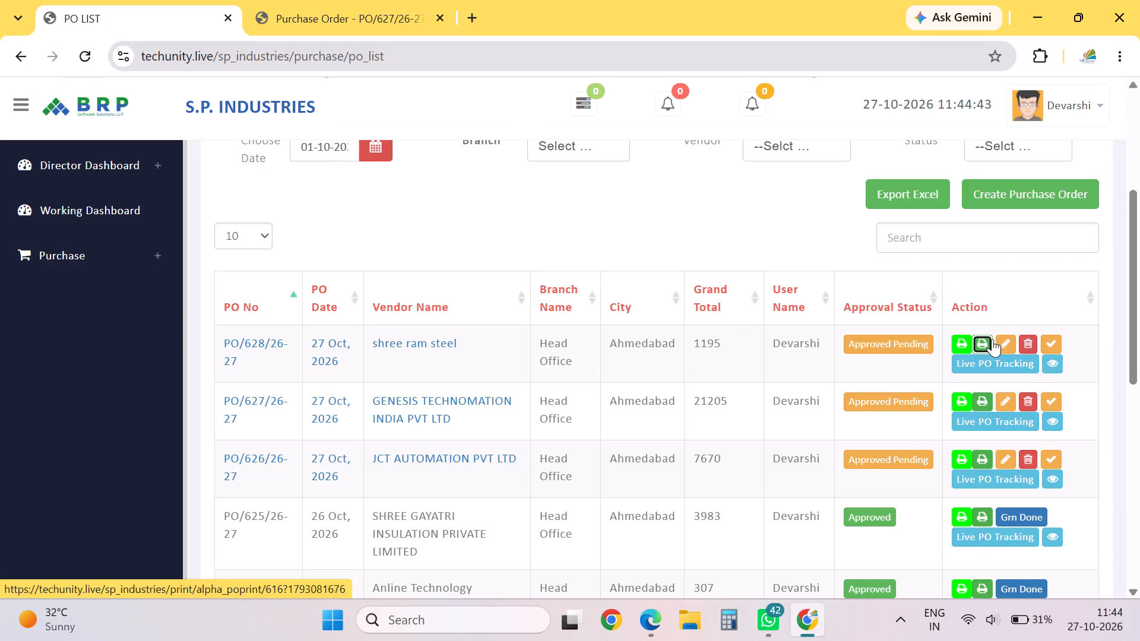
pyautogui.click(987, 340)
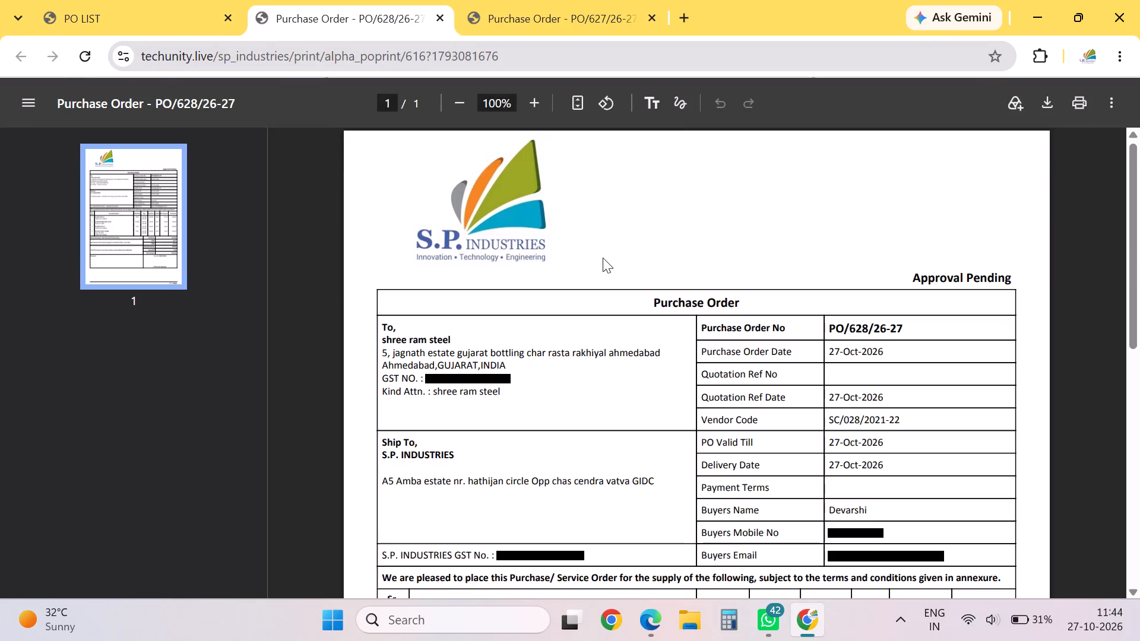
# Print PO/628/26-27 to a PDF file named SHREE RAM PO-628 in the DEVARSHI PO folder.
pyautogui.hotkey('ctrl', 'p')
pyautogui.moveTo(850, 532); pyautogui.dragTo(856, 537)
pyautogui.click(889, 538)
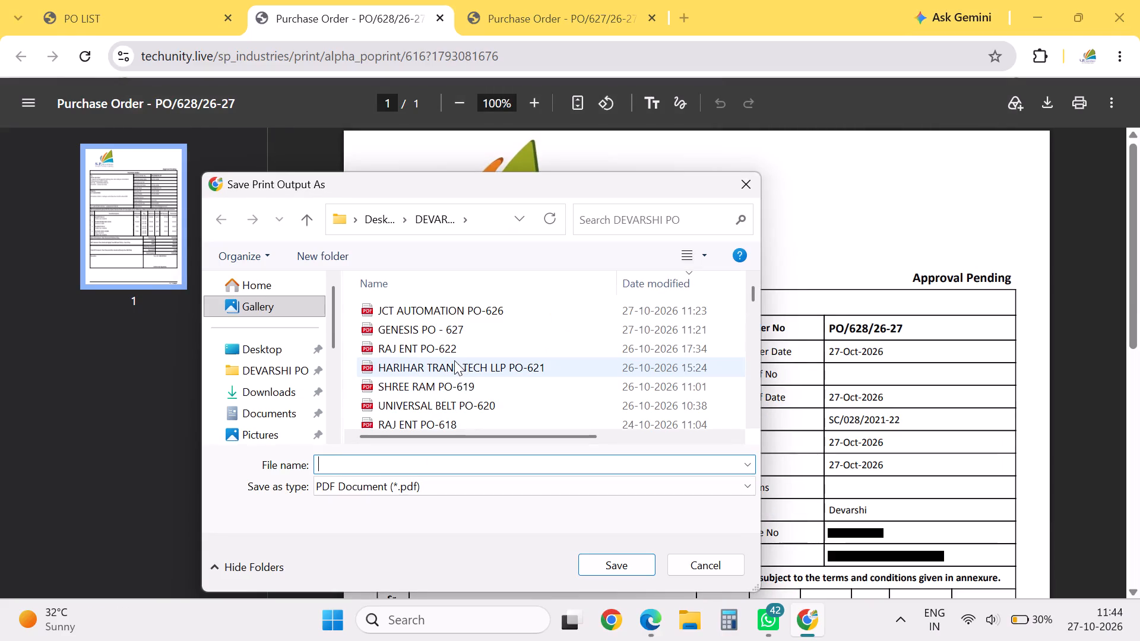
pyautogui.write('SHREE')
pyautogui.press('Up')
pyautogui.press('Left')
pyautogui.press('Up')
pyautogui.press('Left')
pyautogui.press('Left')
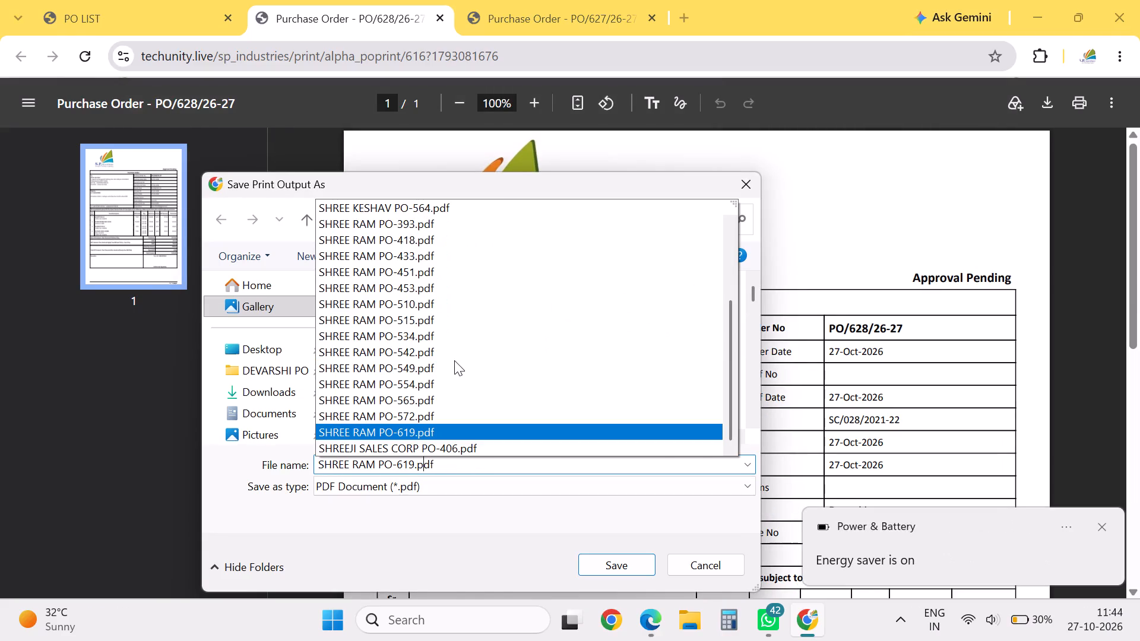
pyautogui.press('Left')
pyautogui.press('Left')
pyautogui.press('Right')
pyautogui.press('Left')
pyautogui.press('BackSpace')
pyautogui.press('BackSpace')
pyautogui.write('28')
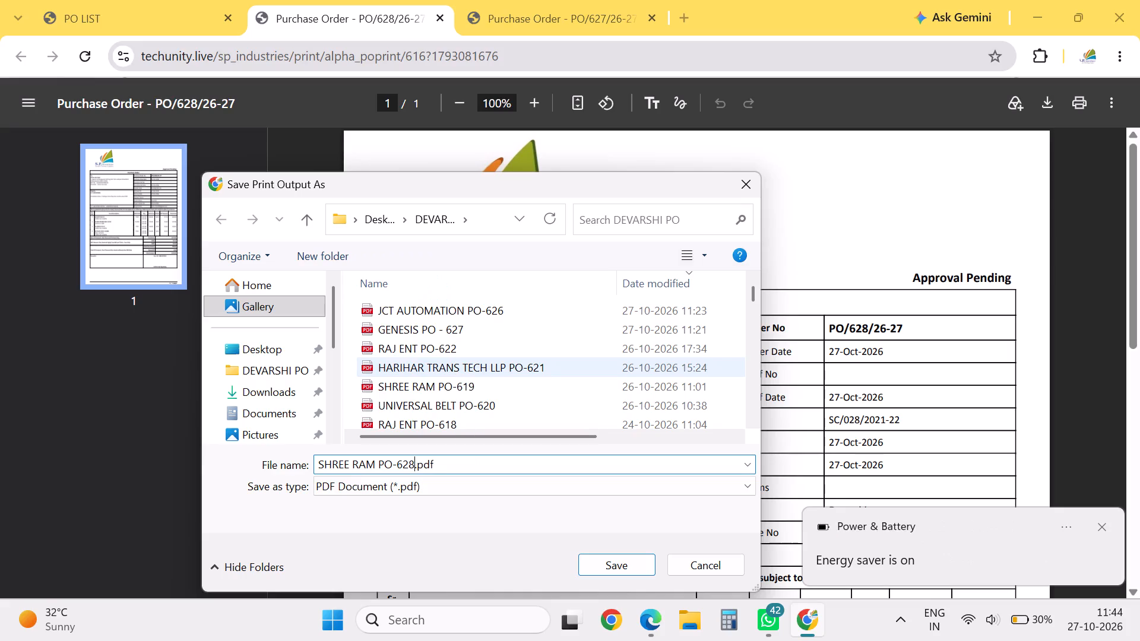
pyautogui.press('Return')
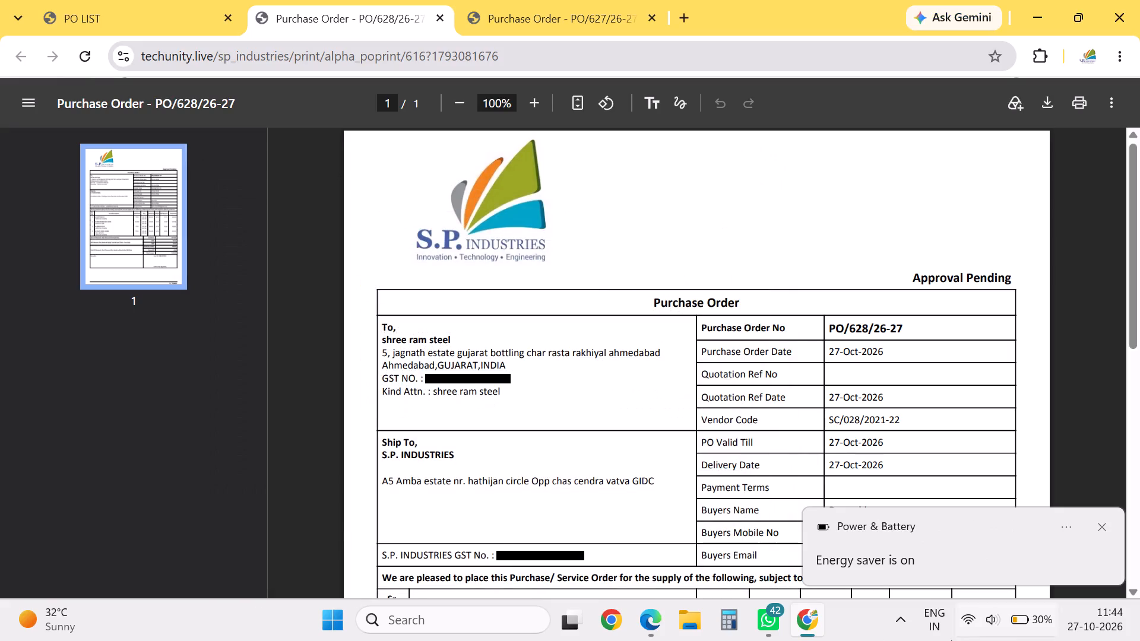
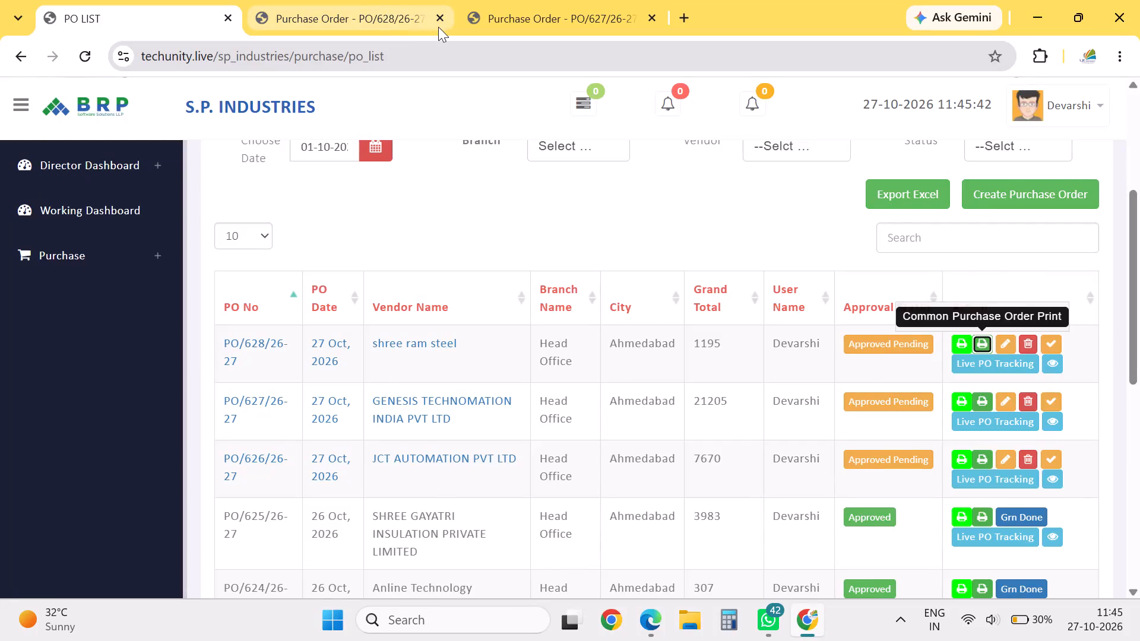
# Close the purchase order print pages for PO/628/26-27 and PO/627/26-27, leaving only the purchase order list open.
pyautogui.click(438, 27)
pyautogui.click(440, 21)
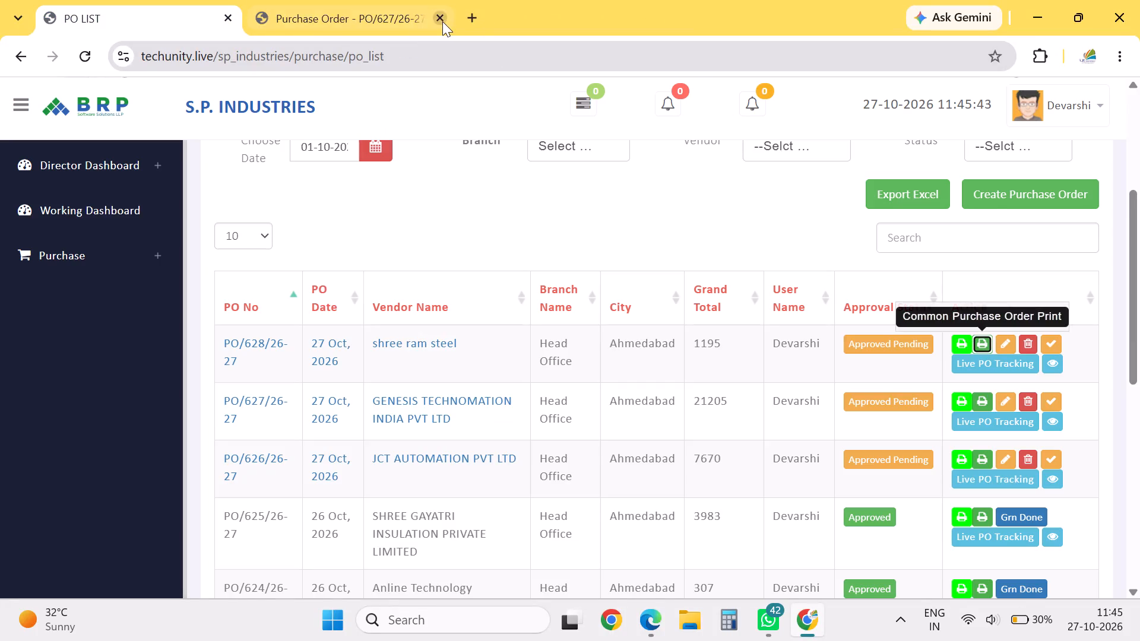
pyautogui.click(442, 21)
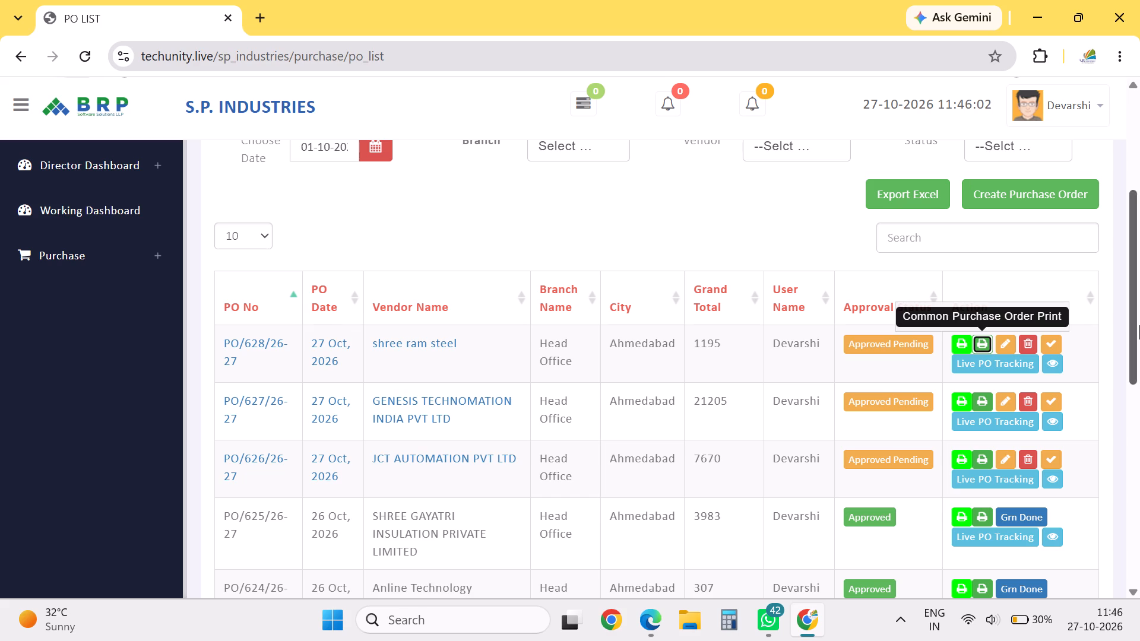
# Open the Approval Pending Indent List in the Purchase section and bring its pending indent entries into view.
pyautogui.click(157, 258)
pyautogui.click(64, 265)
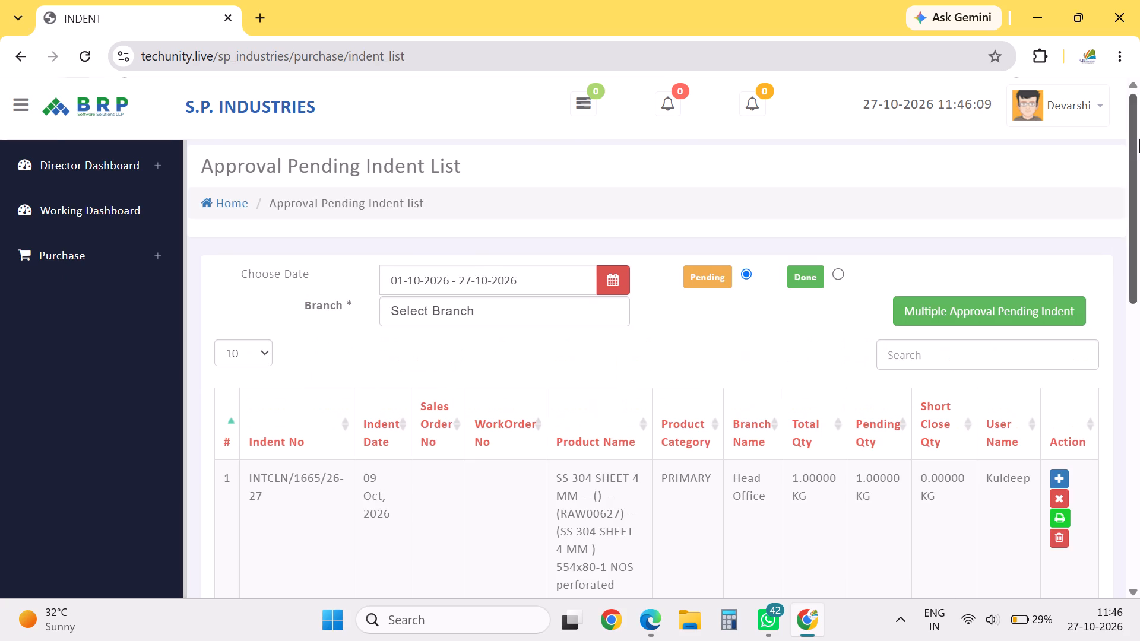
pyautogui.moveTo(1139, 168); pyautogui.dragTo(1139, 267)
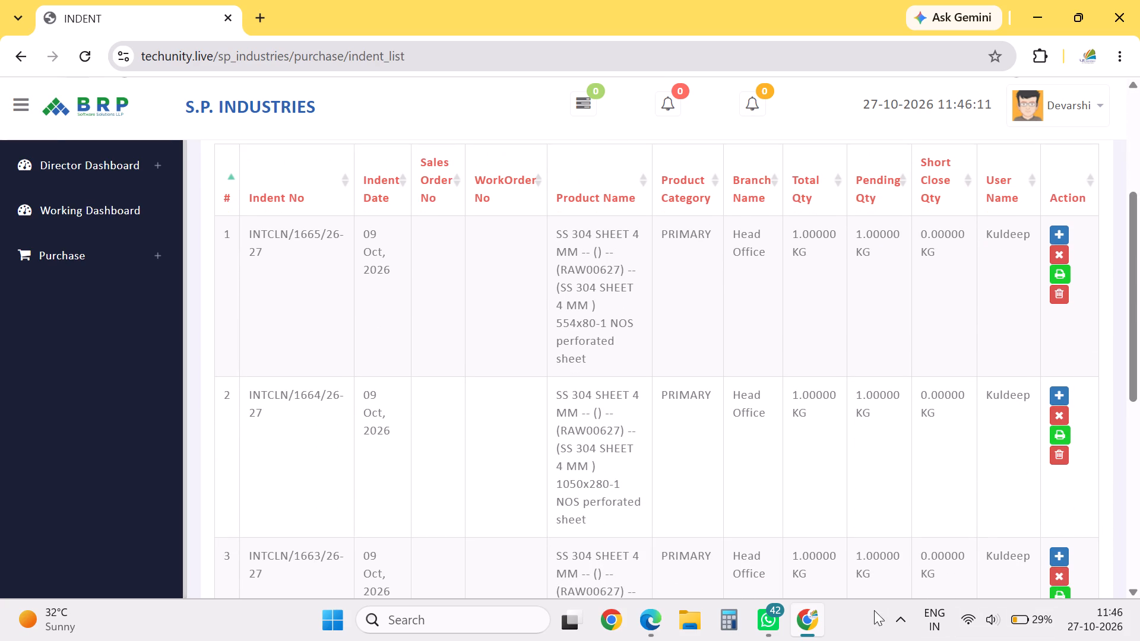
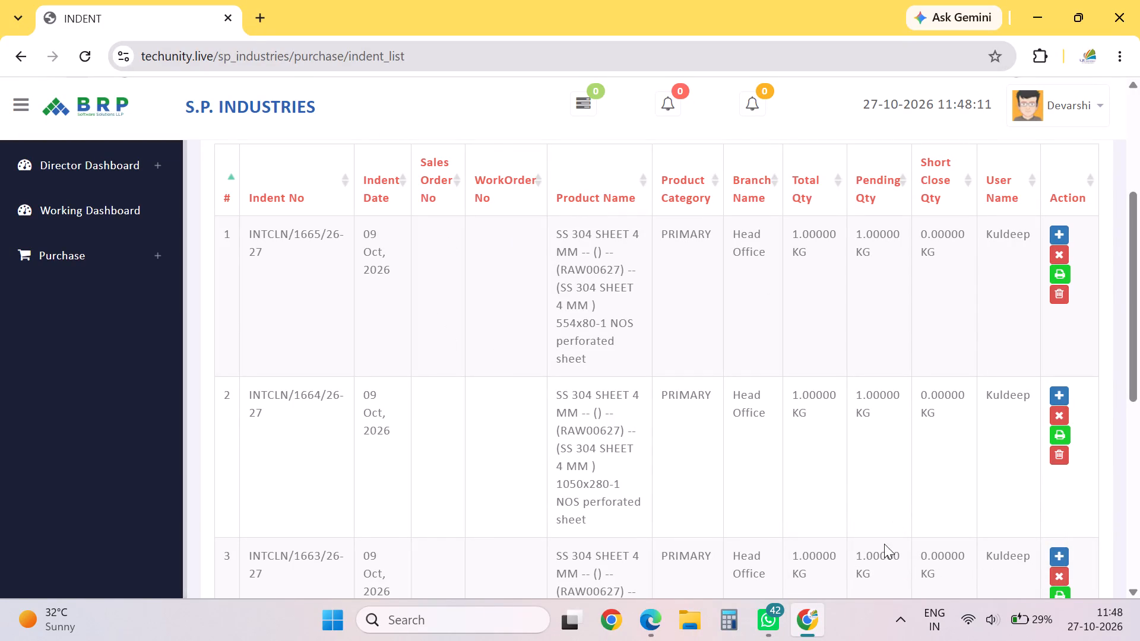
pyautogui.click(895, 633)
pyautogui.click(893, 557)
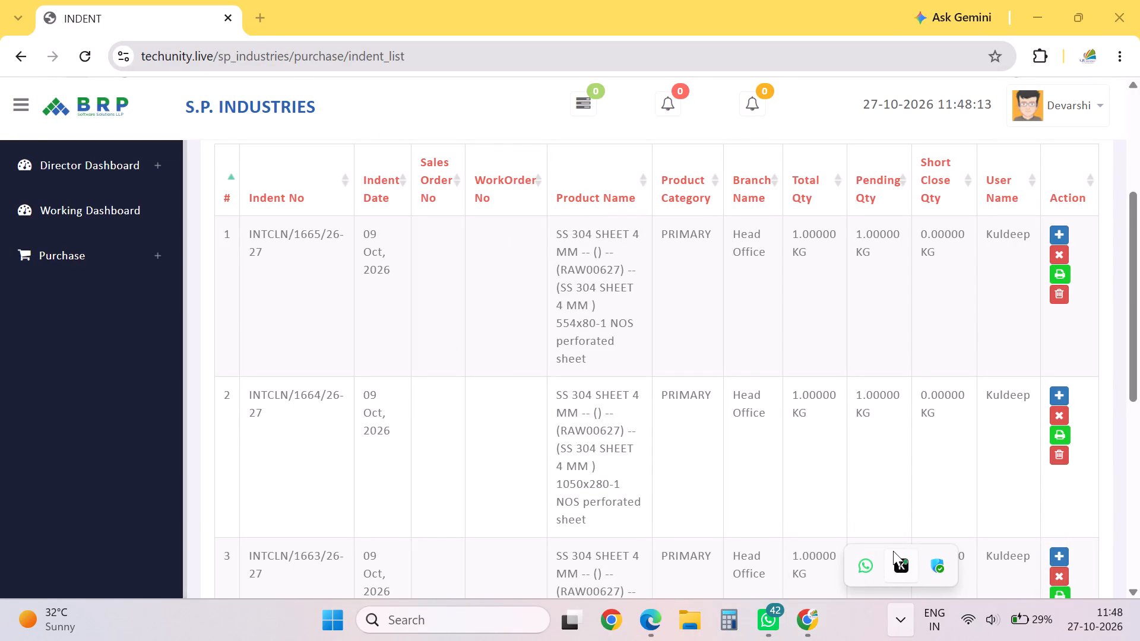
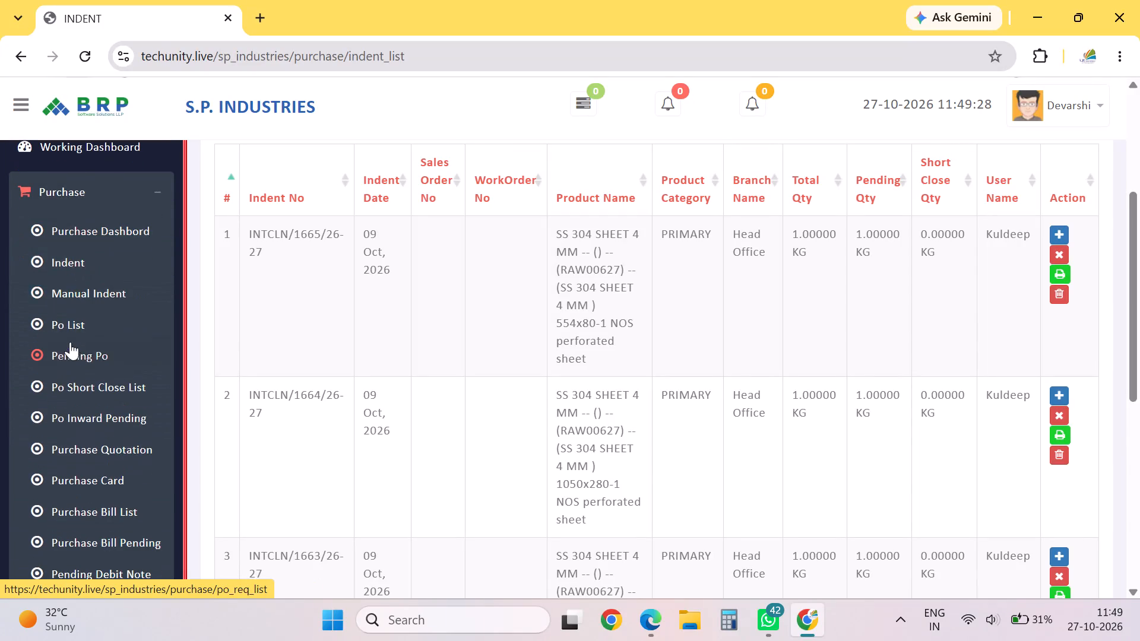
# Reload the purchase module's approval pending indent list.
pyautogui.click(74, 262)
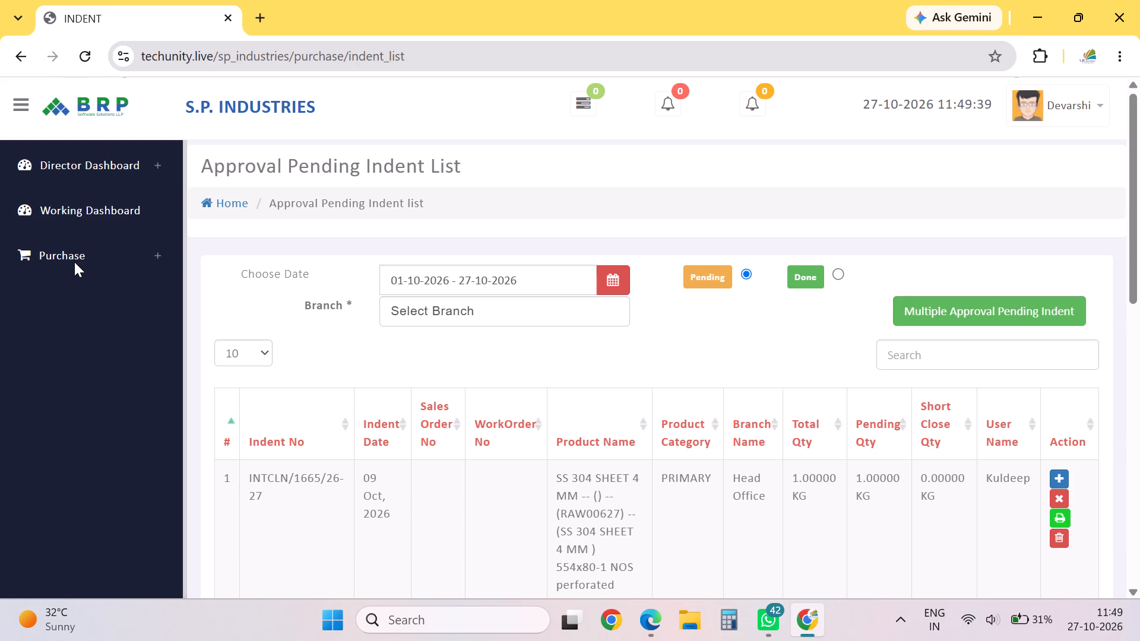
pyautogui.click(74, 270)
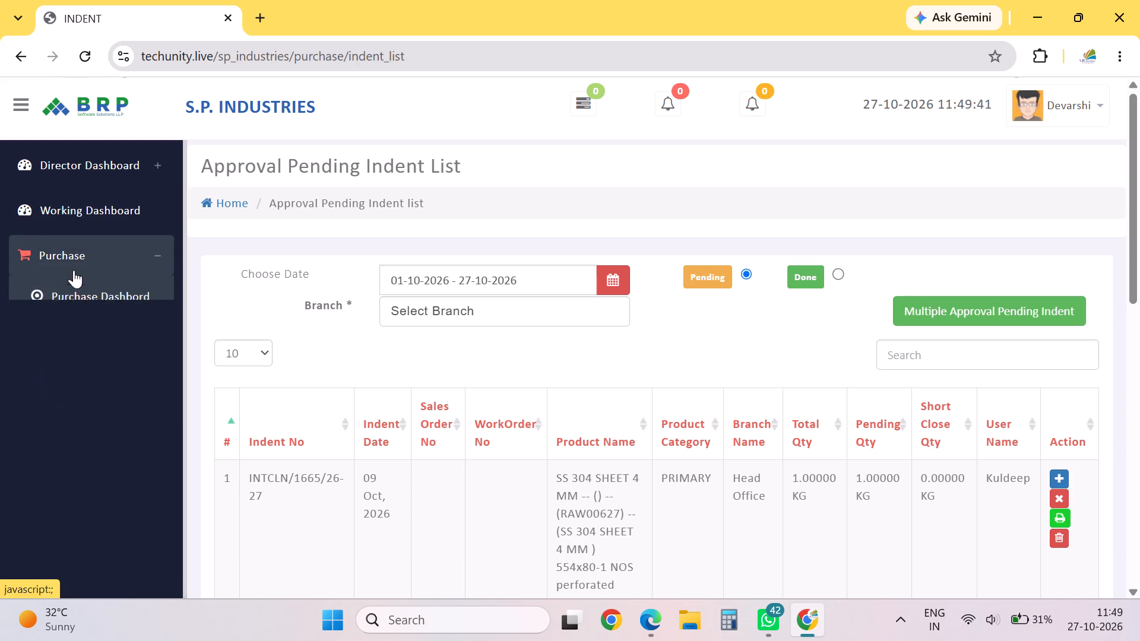
pyautogui.click(66, 329)
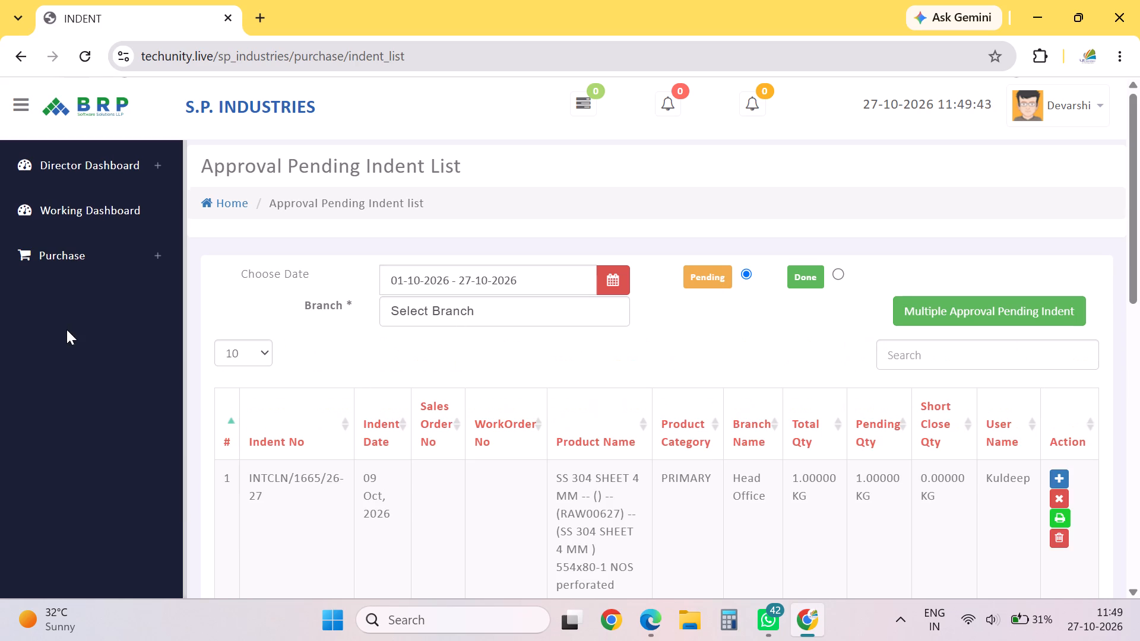
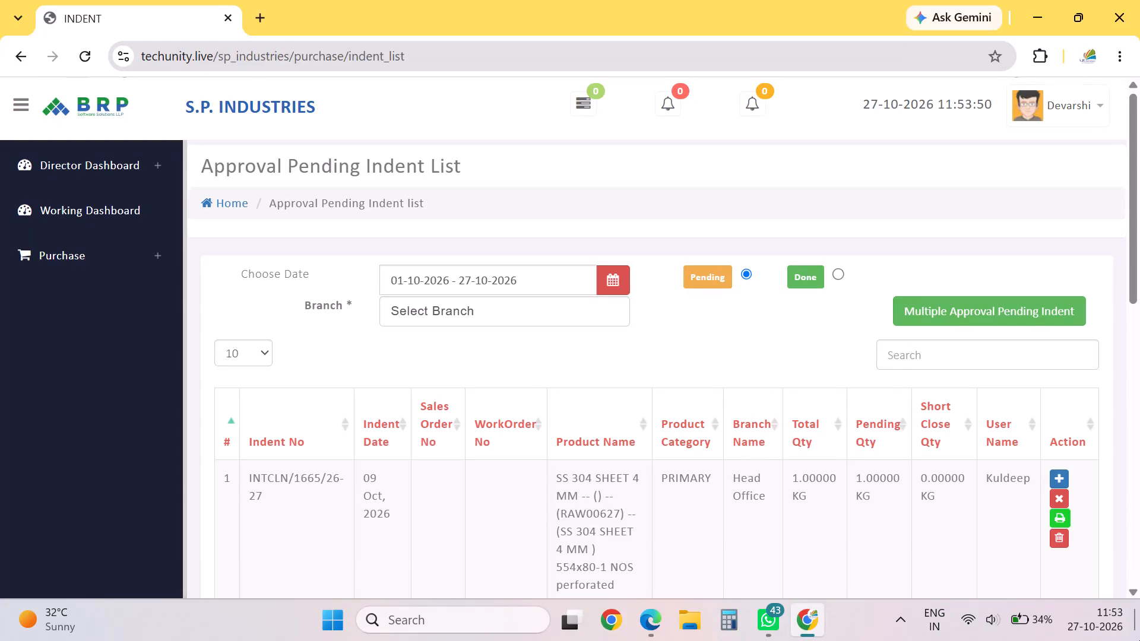
# Read the full WhatsApp message from Innovesta laser and engitech in the Windows notifications.
pyautogui.click(1095, 621)
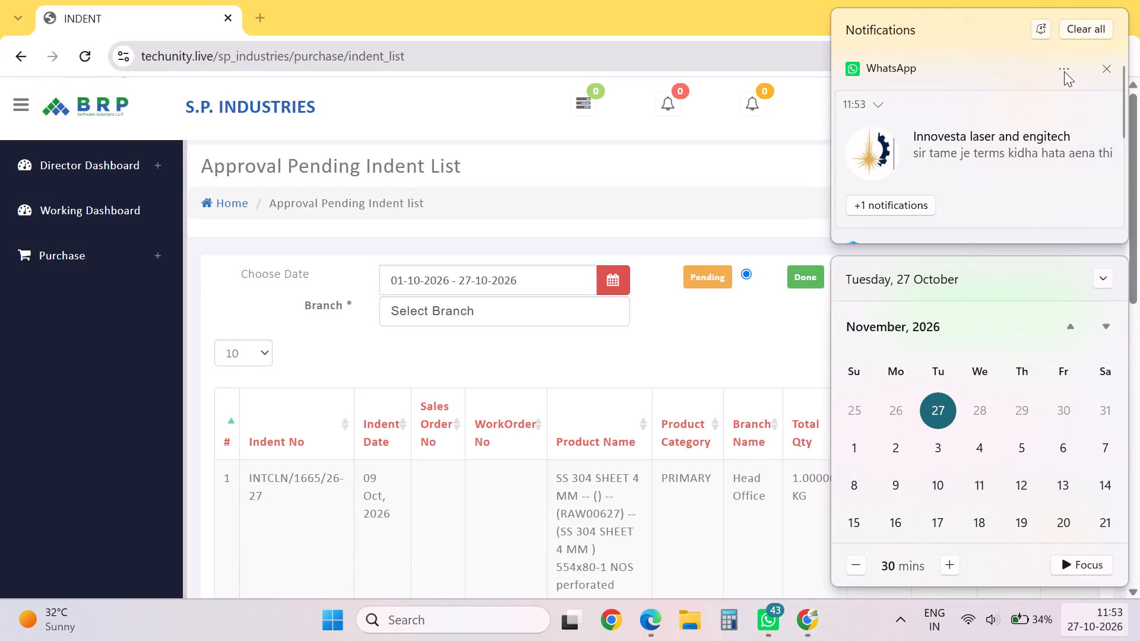
pyautogui.click(898, 204)
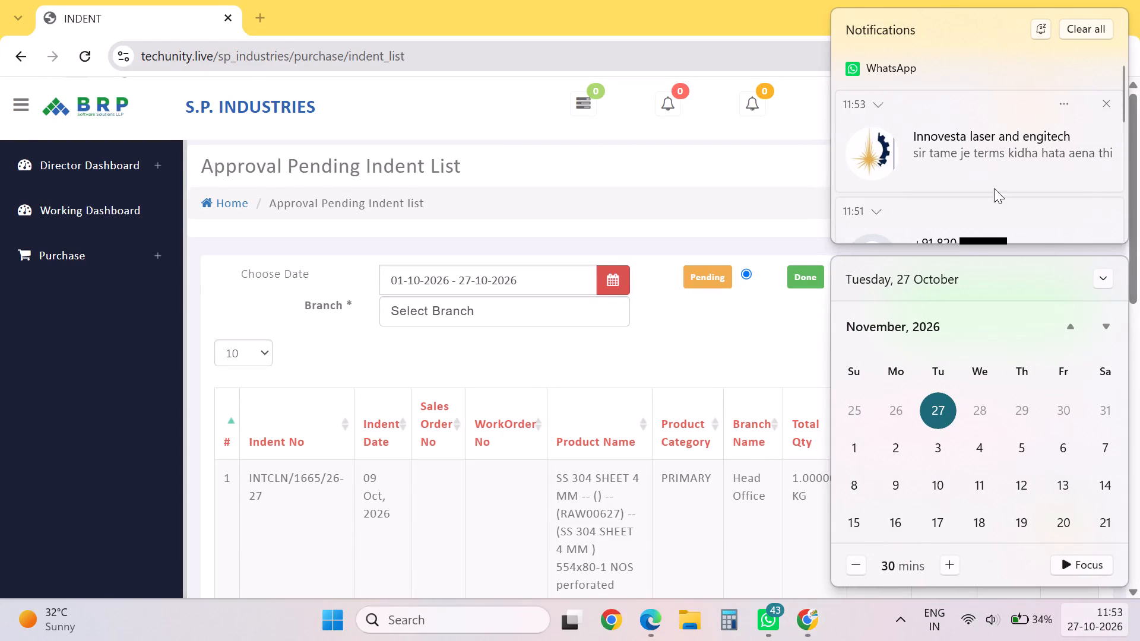
pyautogui.scroll(-2, 994, 188)
pyautogui.scroll(-1, 1015, 119)
pyautogui.scroll(1, 1015, 119)
pyautogui.scroll(-1, 1015, 119)
pyautogui.scroll(3, 1015, 119)
pyautogui.scroll(-1, 1015, 119)
pyautogui.scroll(2, 1015, 119)
pyautogui.click(1063, 106)
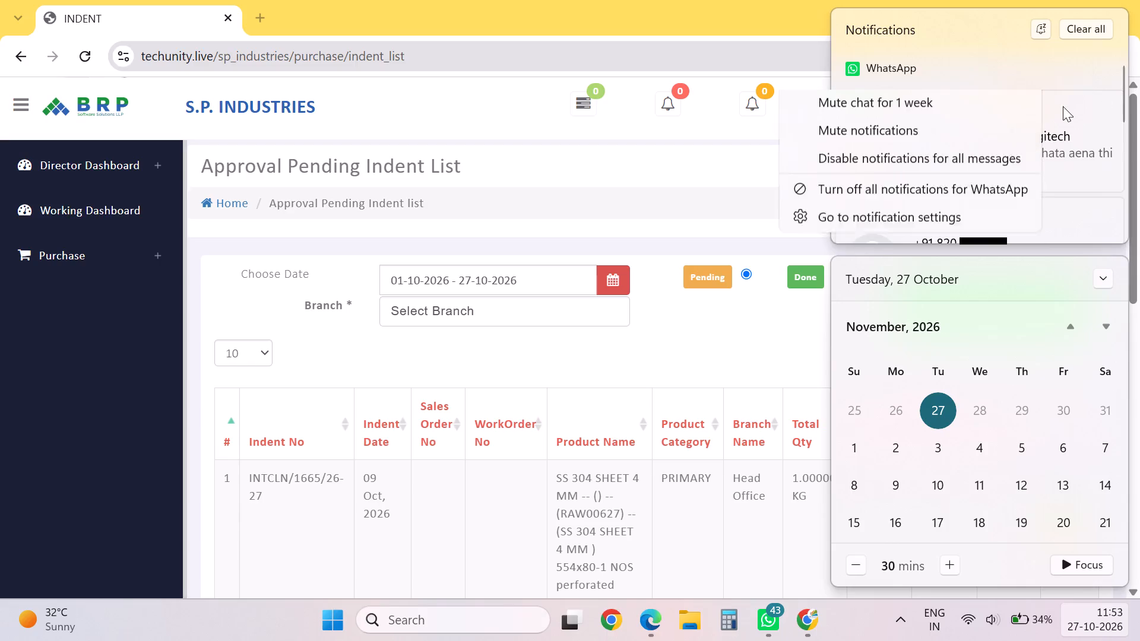
pyautogui.click(1041, 47)
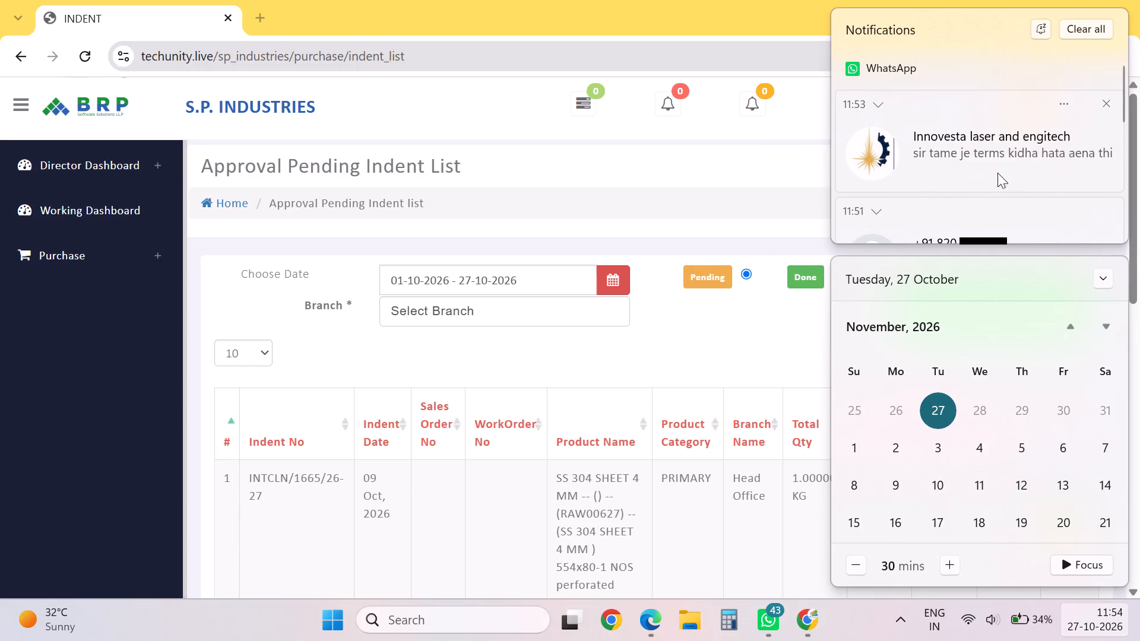
pyautogui.click(876, 106)
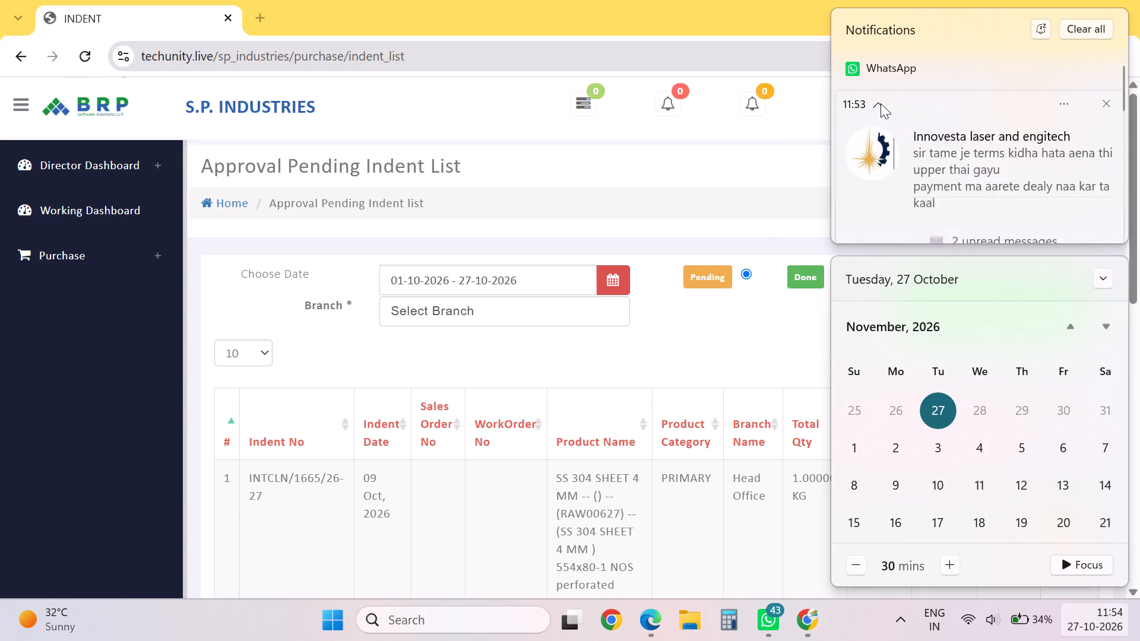
pyautogui.scroll(1, 1001, 168)
pyautogui.scroll(-1, 1001, 168)
pyautogui.scroll(1, 1001, 168)
pyautogui.scroll(-3, 1001, 168)
pyautogui.scroll(2, 1001, 168)
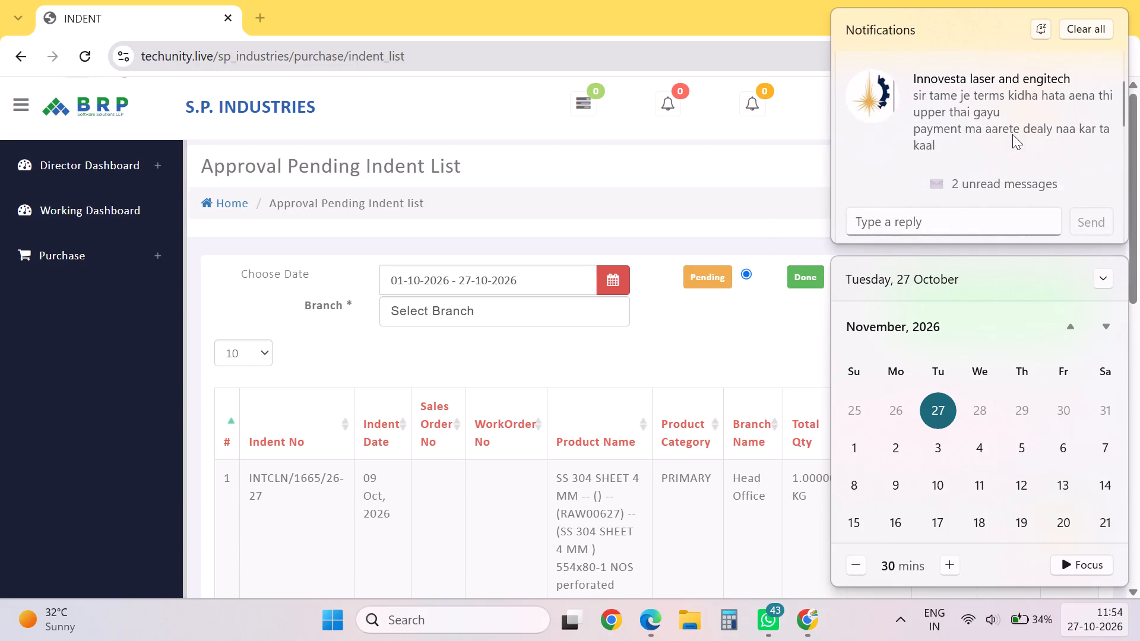